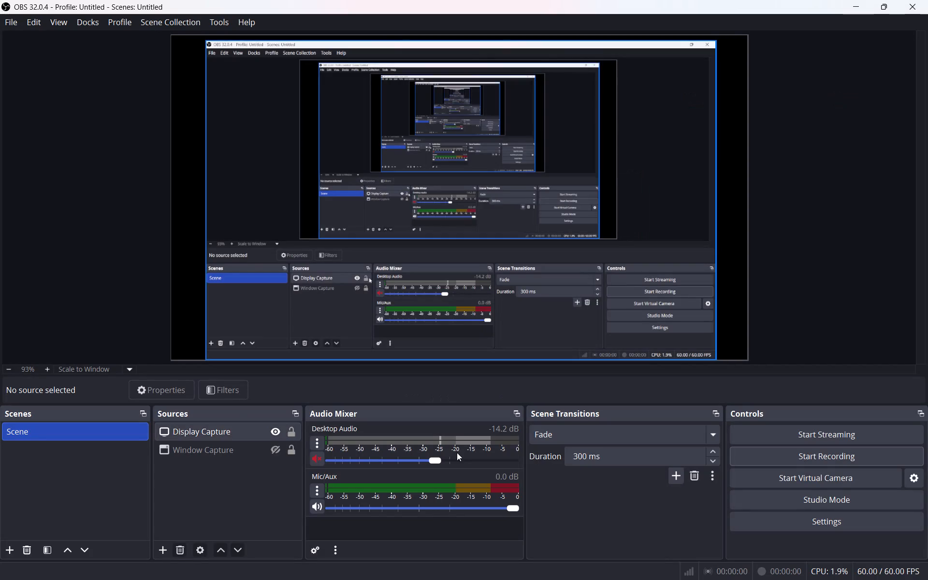
Record a screen take of the "How it works: from call audio to a live warning" slide in Edge, ending the recording back in OBS.
left_click(760, 459)
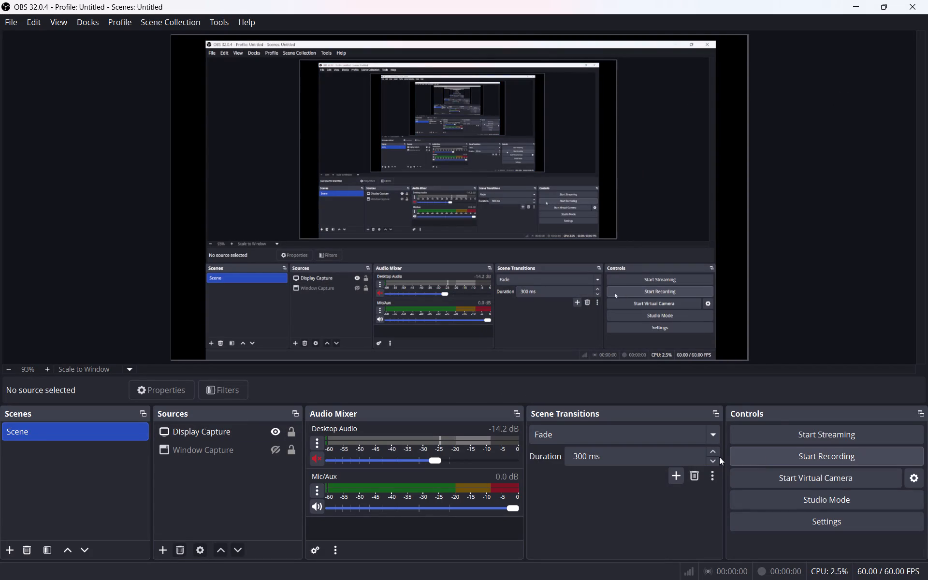
left_click(554, 167)
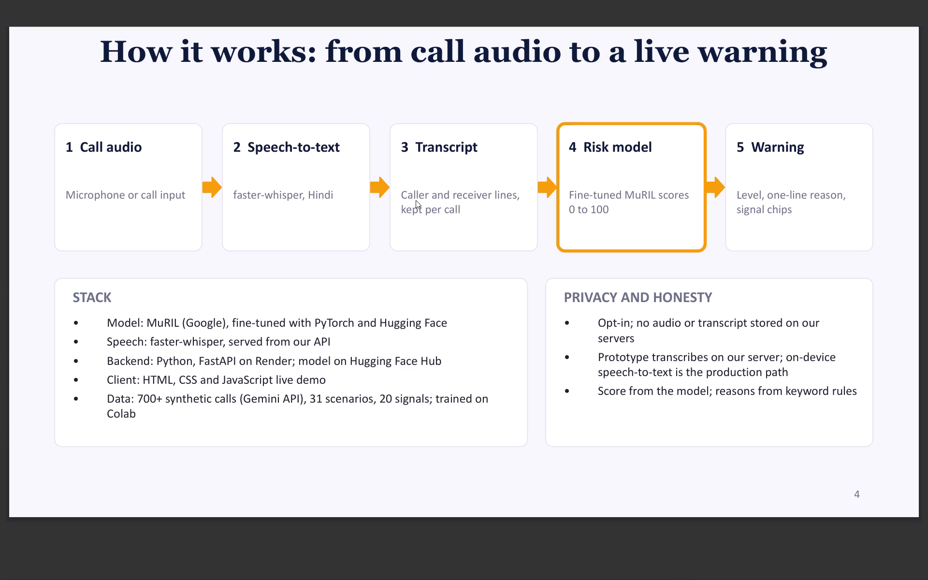
left_click(435, 170)
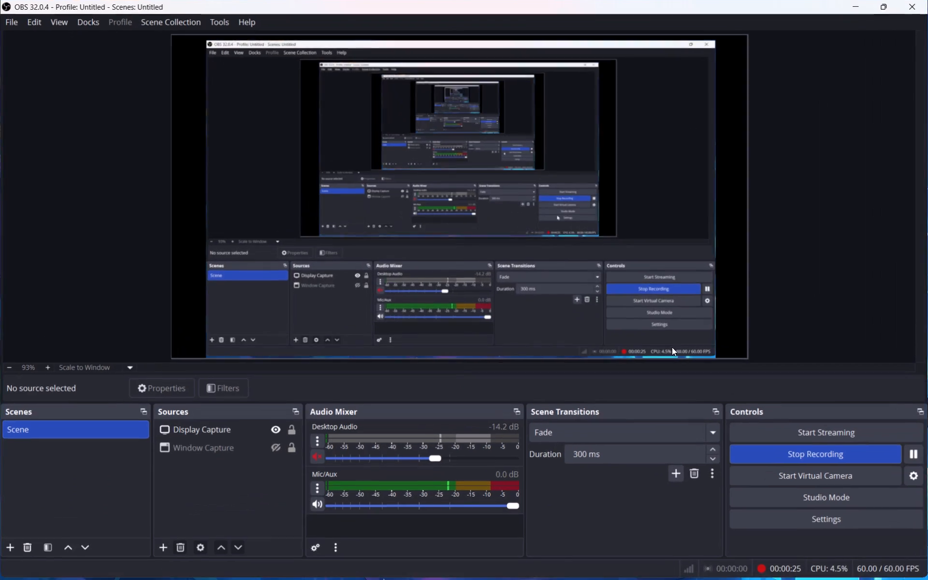
left_click(753, 461)
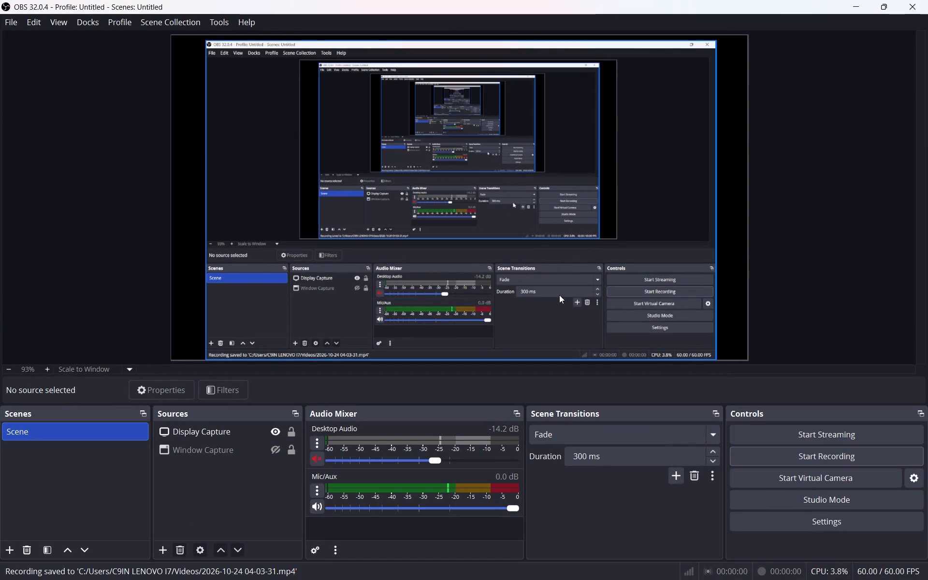
Record another screen take of the "How it works" slide of sachet_pitch.pdf in Edge, returning to OBS at its end.
left_click(754, 456)
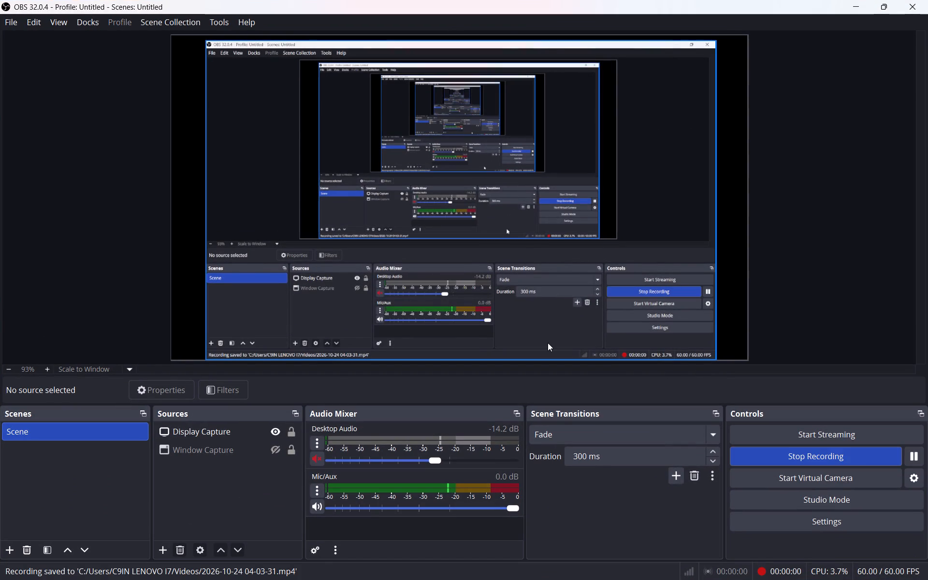
left_click(421, 138)
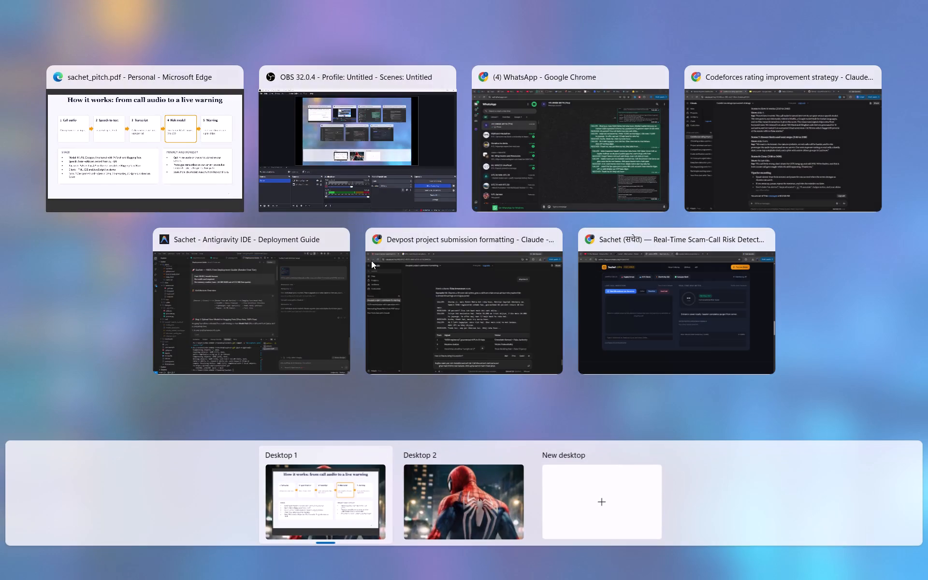
left_click(367, 184)
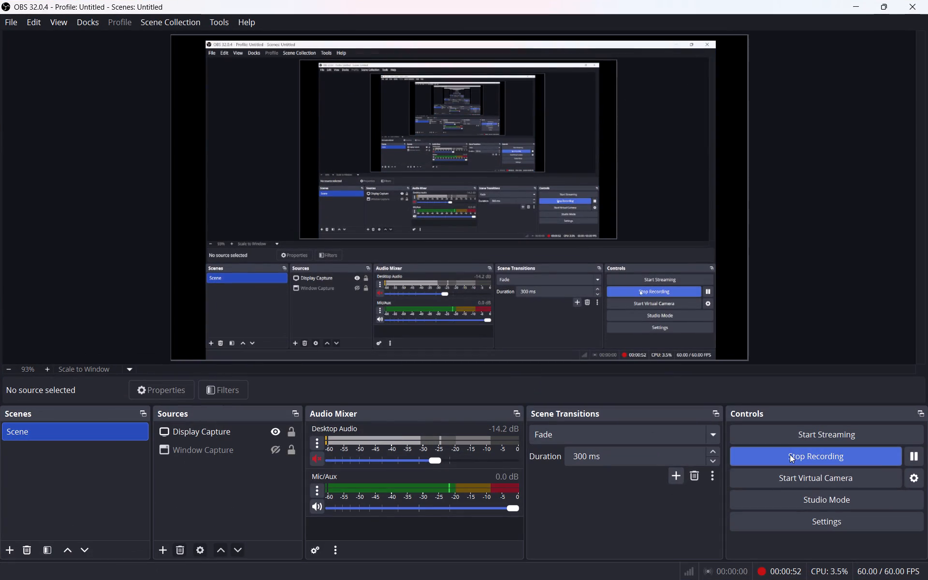
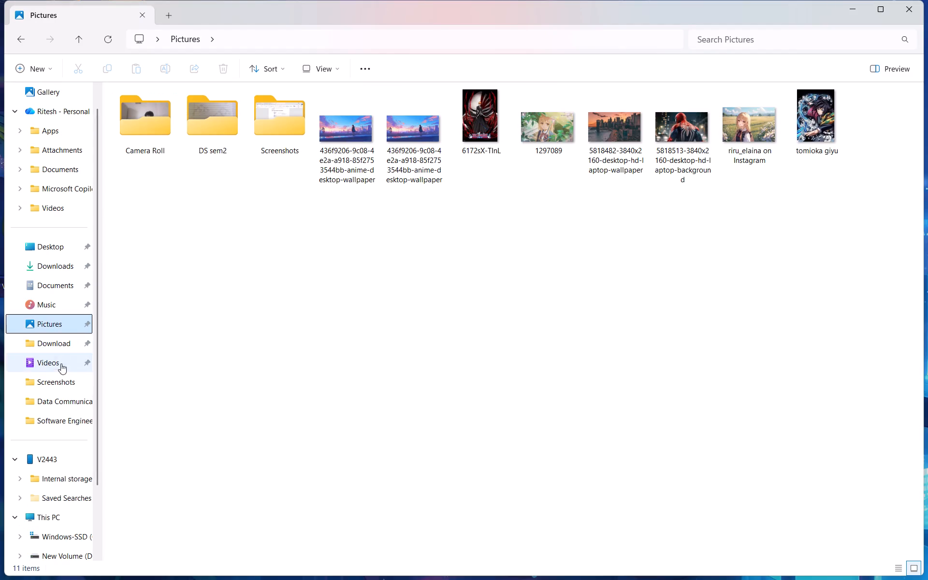
left_click(62, 367)
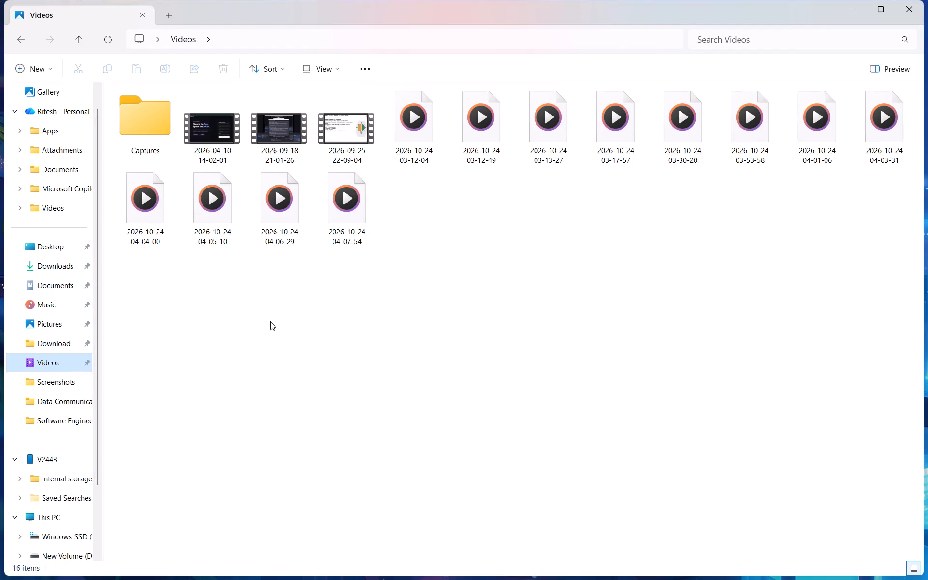
left_click(314, 319)
left_click(495, 244)
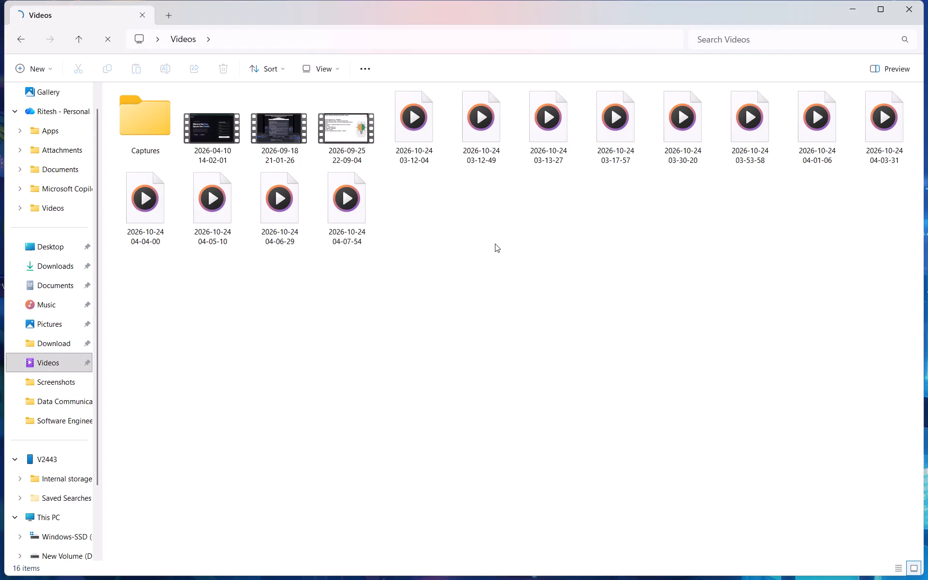
double_click(412, 119)
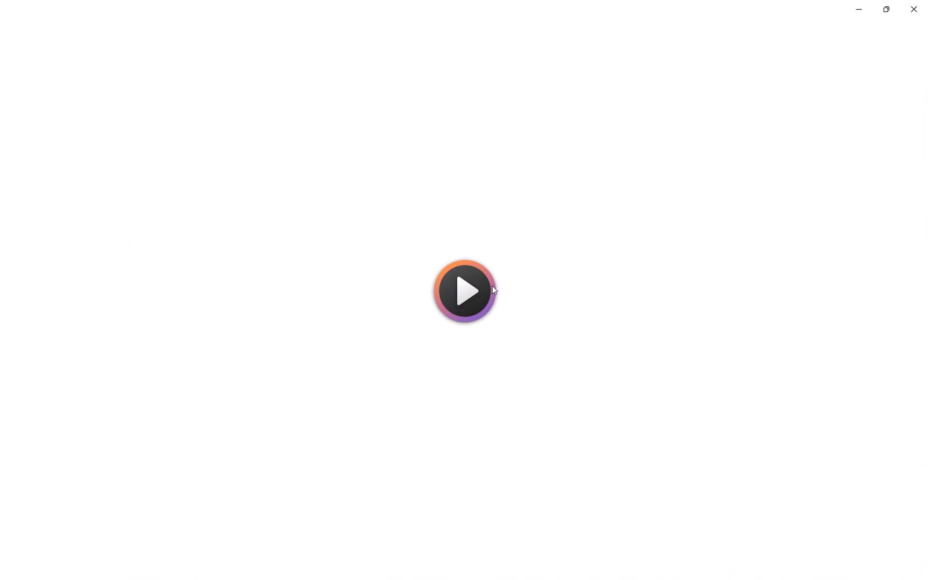
Connect the NIRVANAA 751ANC Bluetooth headset for audio playback.
left_click(843, 567)
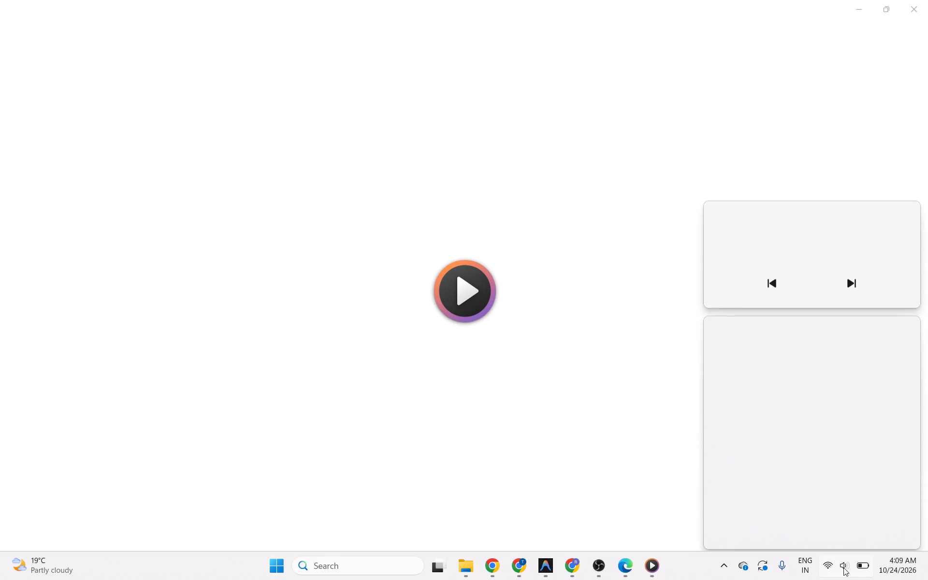
left_click(820, 333)
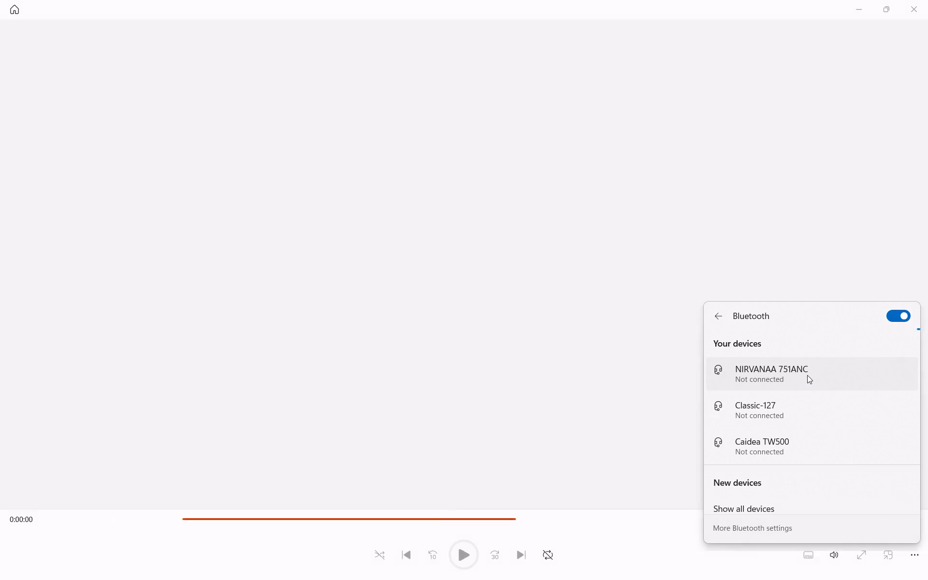
left_click(807, 375)
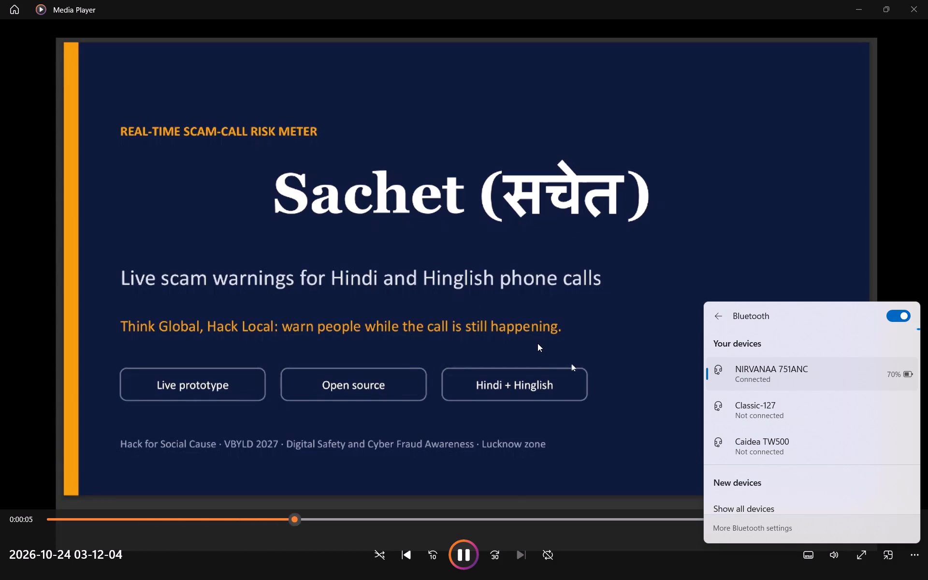
left_click(536, 342)
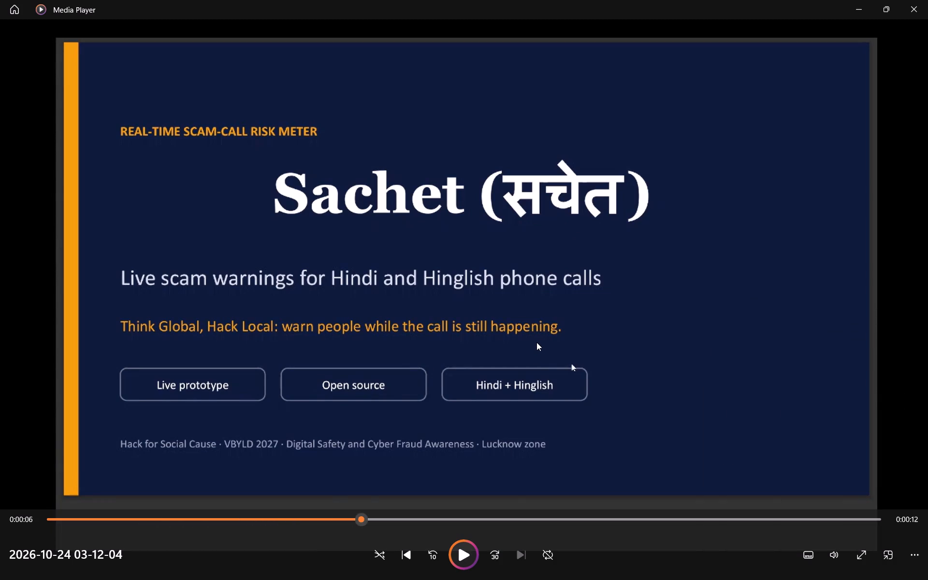
key("Up")
key("space")
key("space")
key("space")
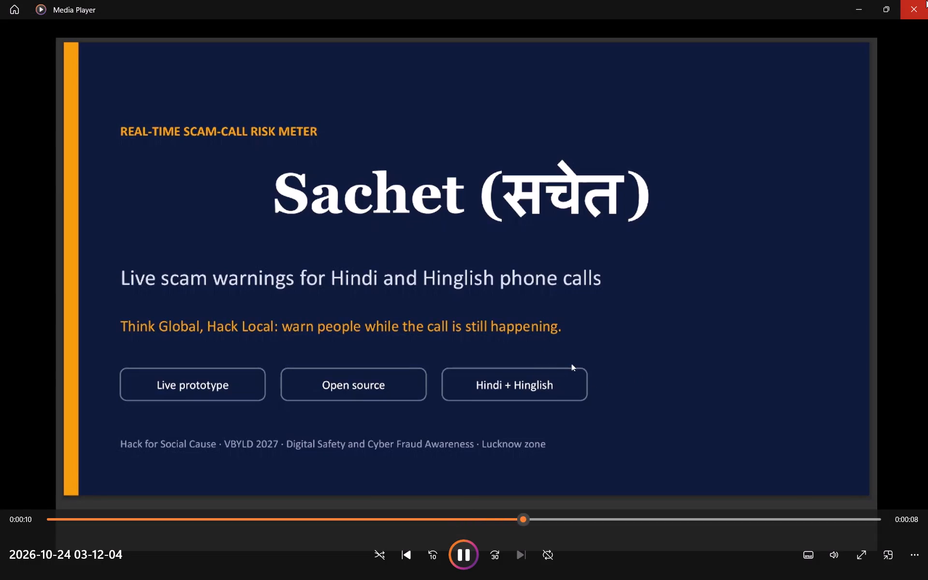
left_click(926, 0)
double_click(478, 143)
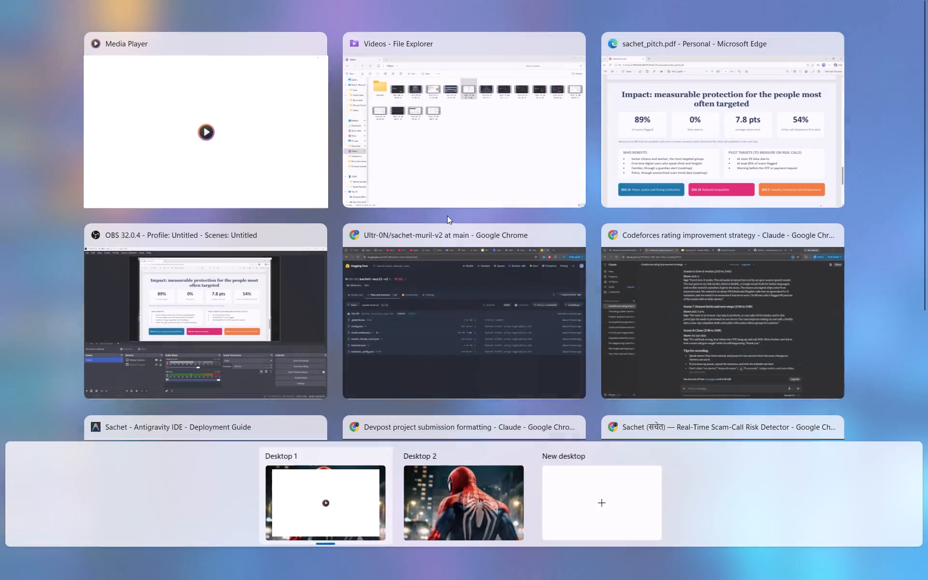
left_click(248, 101)
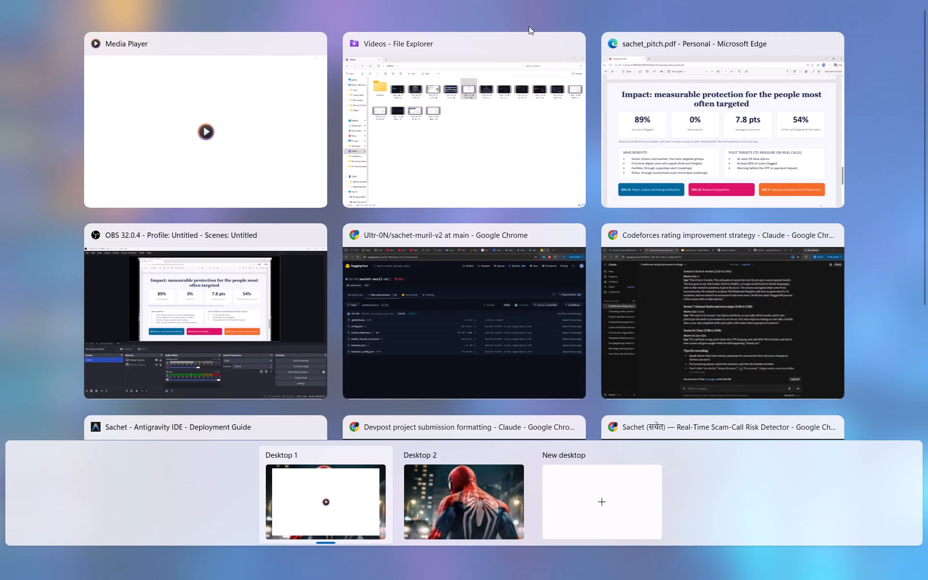
left_click(572, 40)
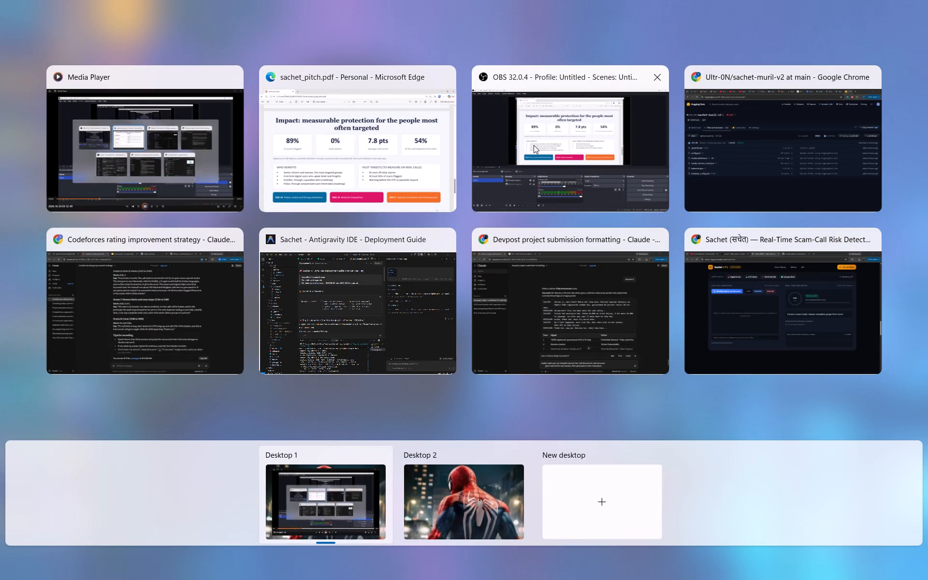
left_click(534, 145)
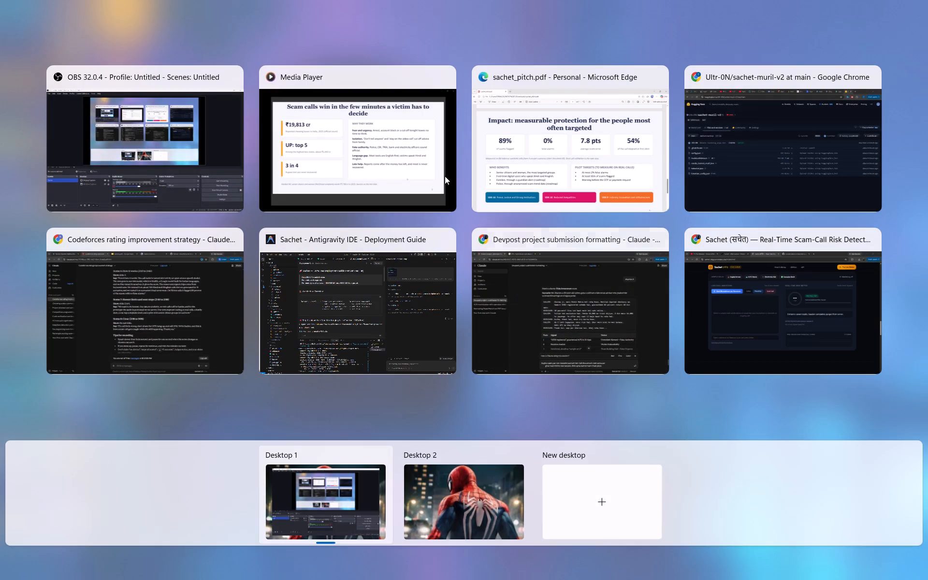
left_click(402, 156)
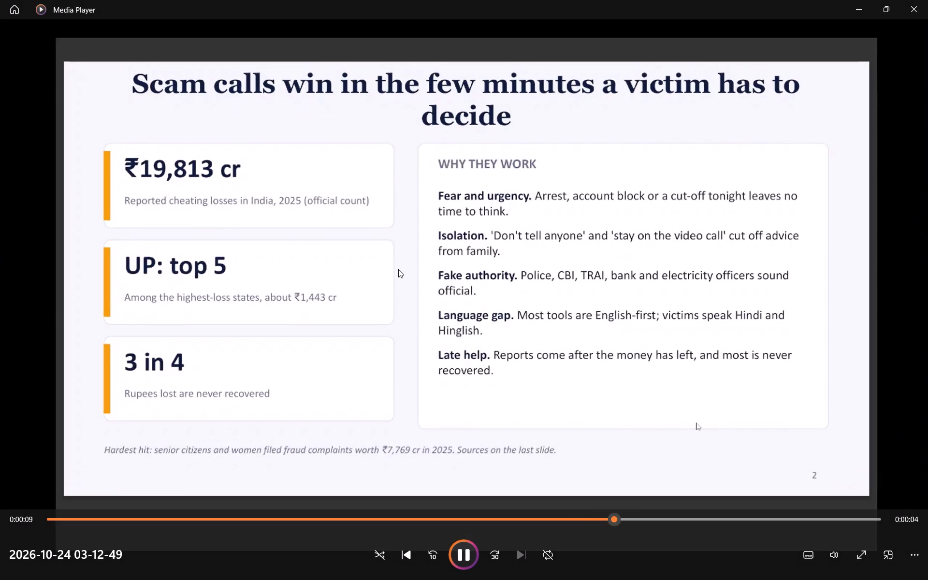
left_click(917, 0)
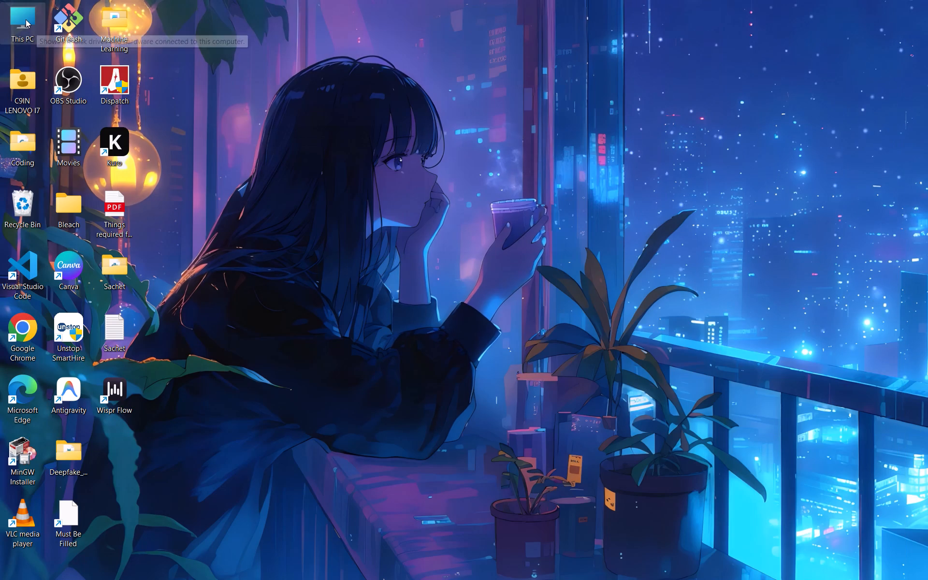
double_click(25, 18)
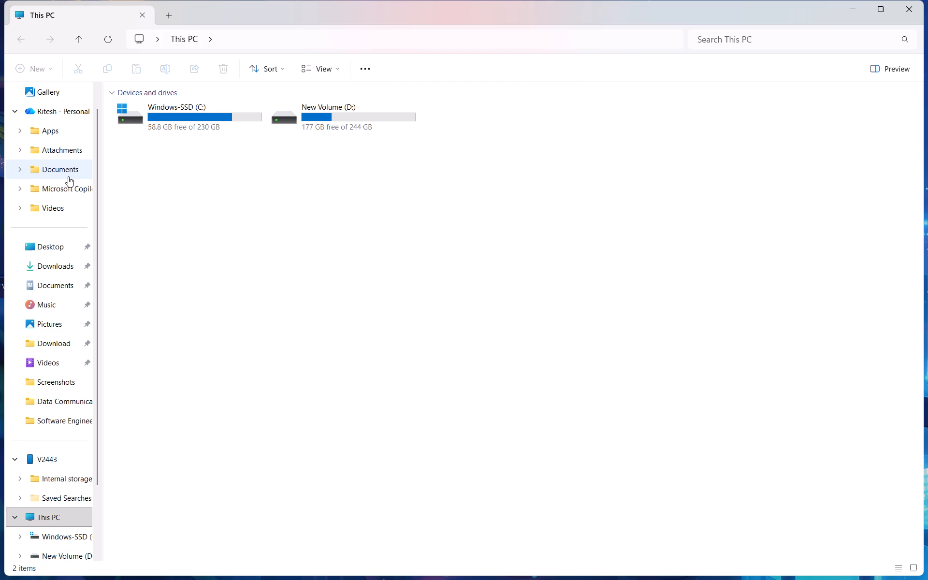
left_click(53, 362)
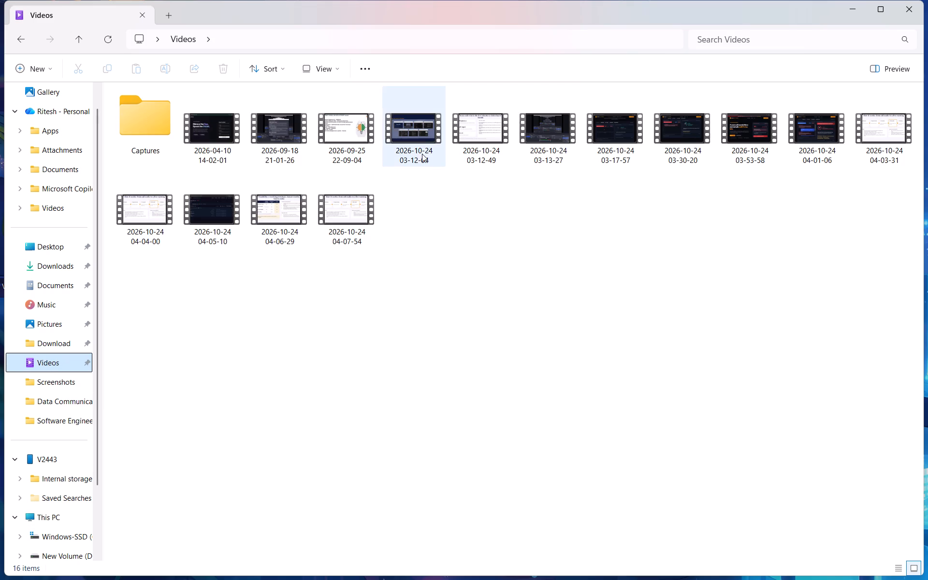
double_click(403, 134)
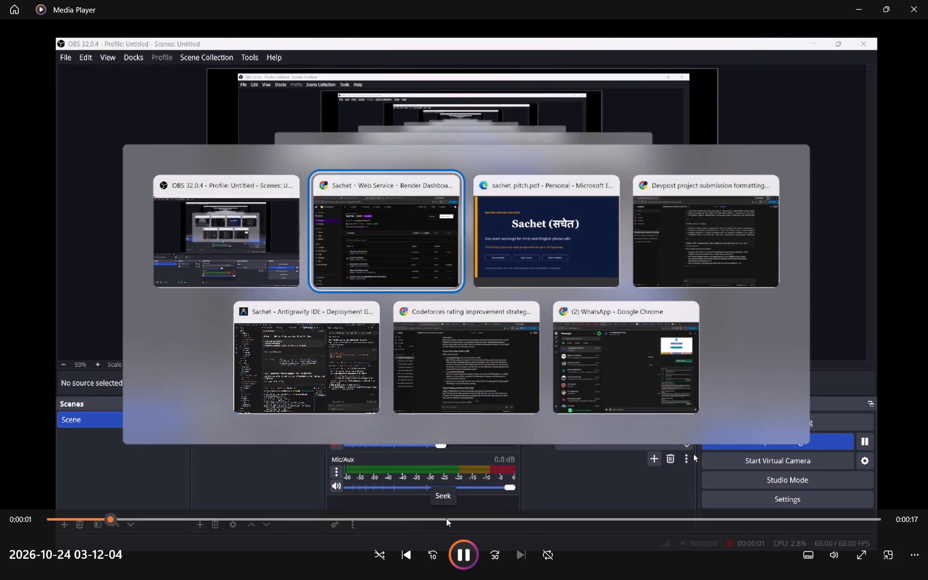
key("Right")
key("Right")
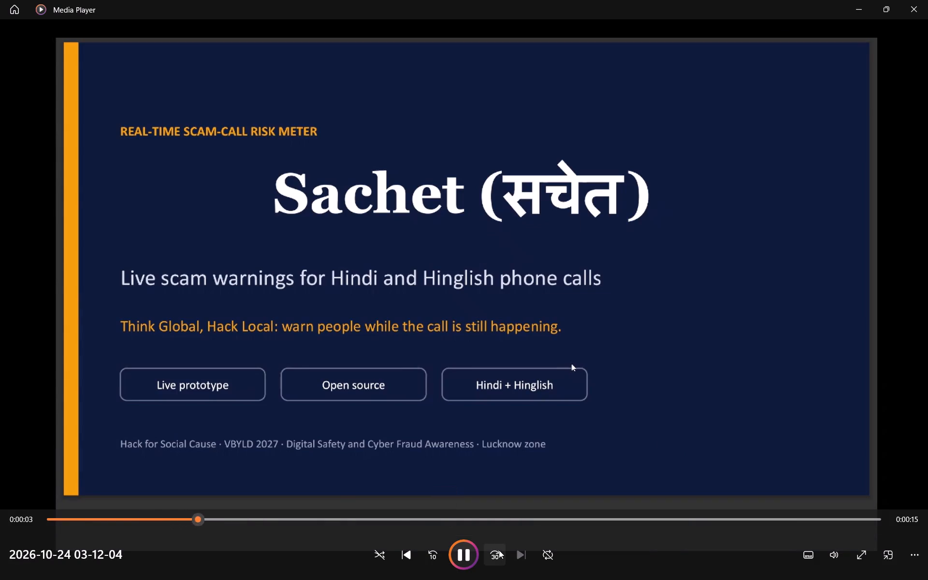
left_click(499, 550)
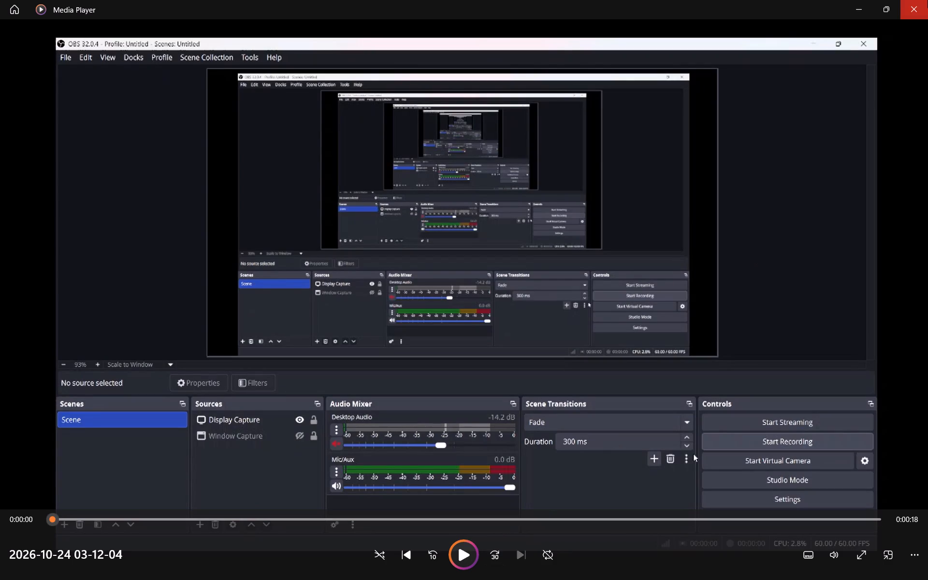
left_click(927, 0)
double_click(483, 133)
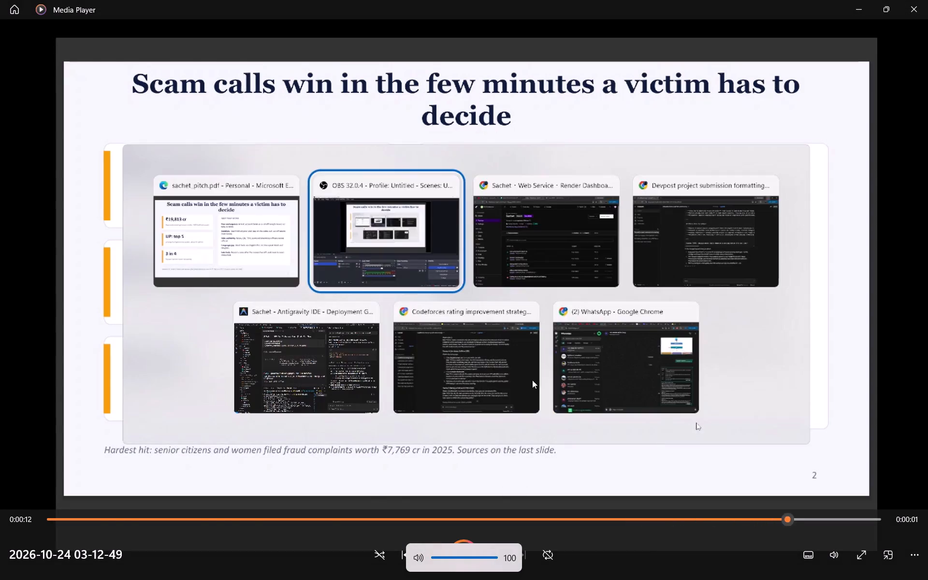
left_click(927, 0)
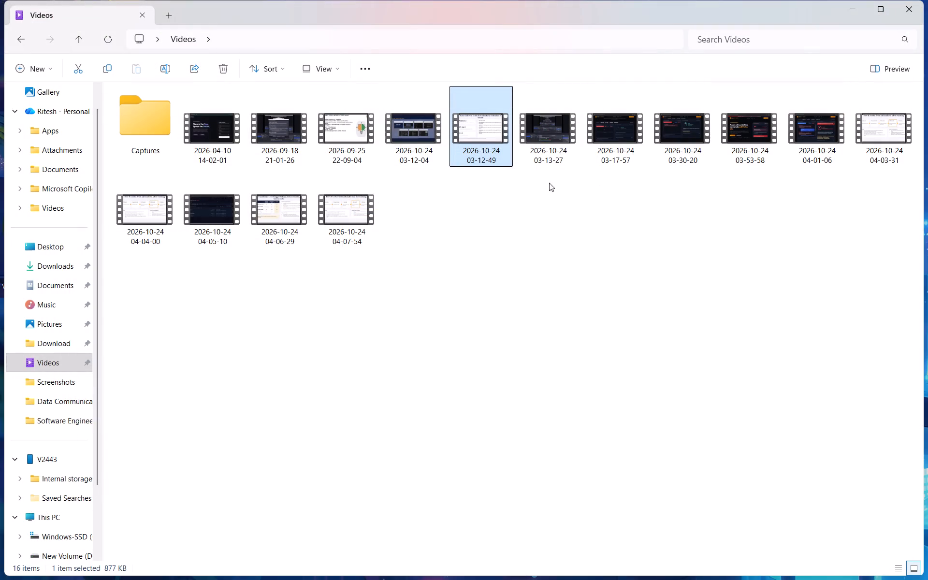
left_click_drag(431, 188, 479, 141)
right_click(479, 141)
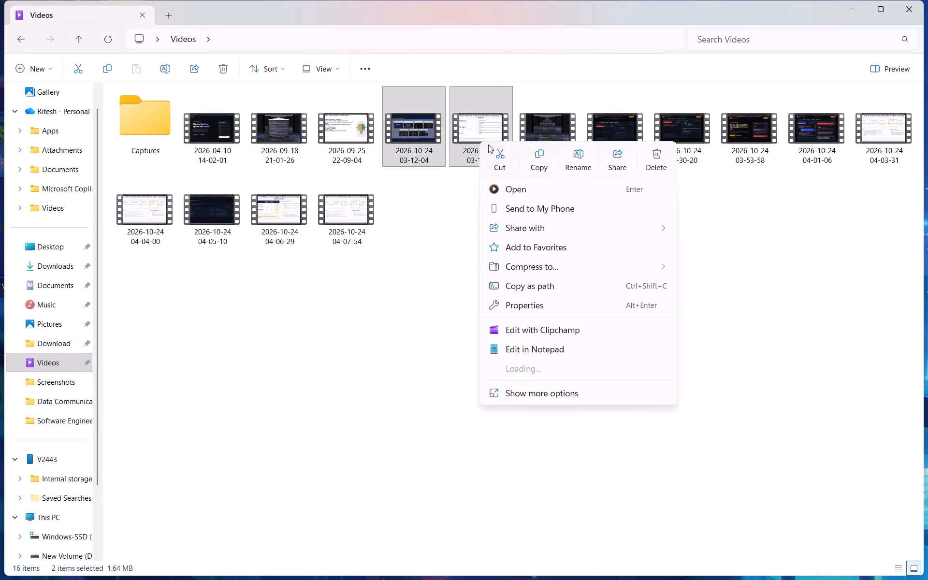
left_click(658, 161)
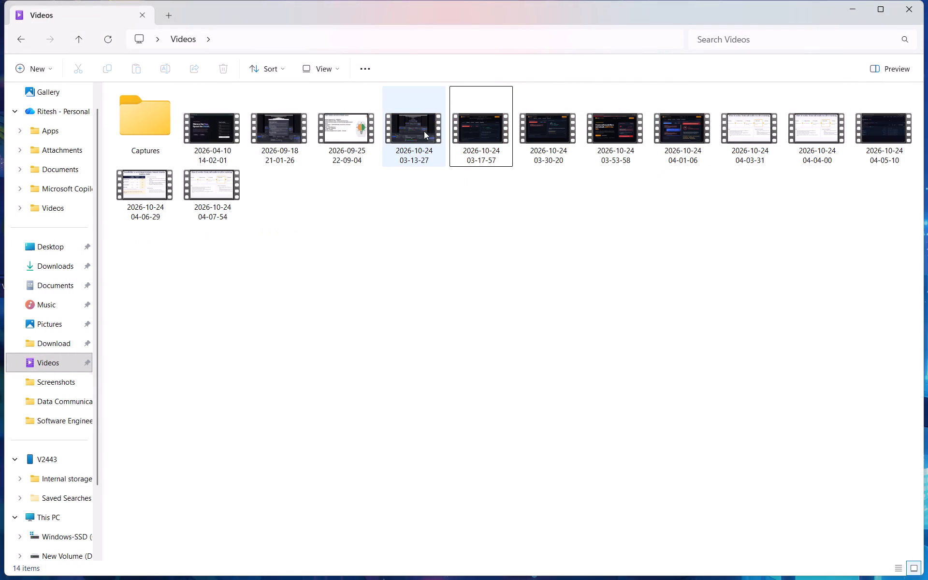
double_click(420, 133)
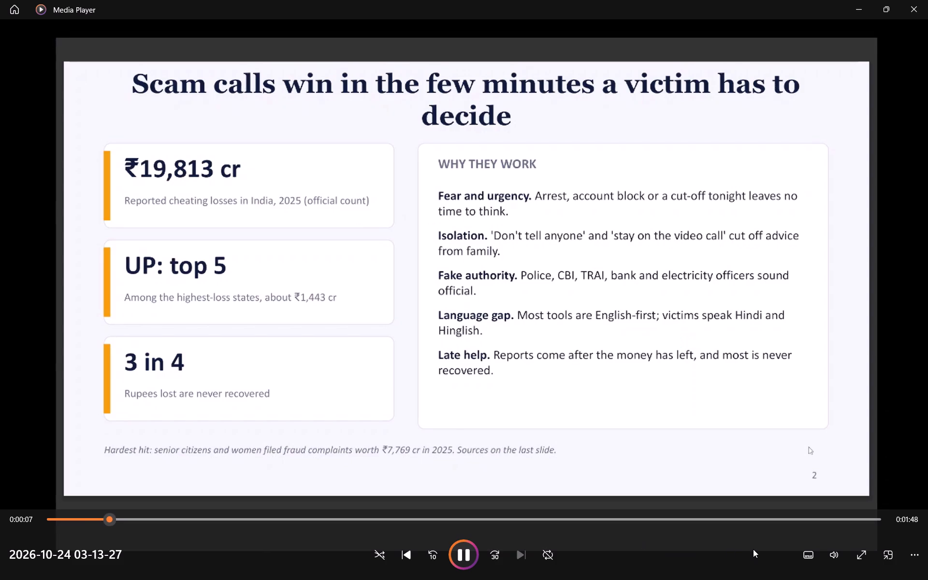
key("l")
key("p")
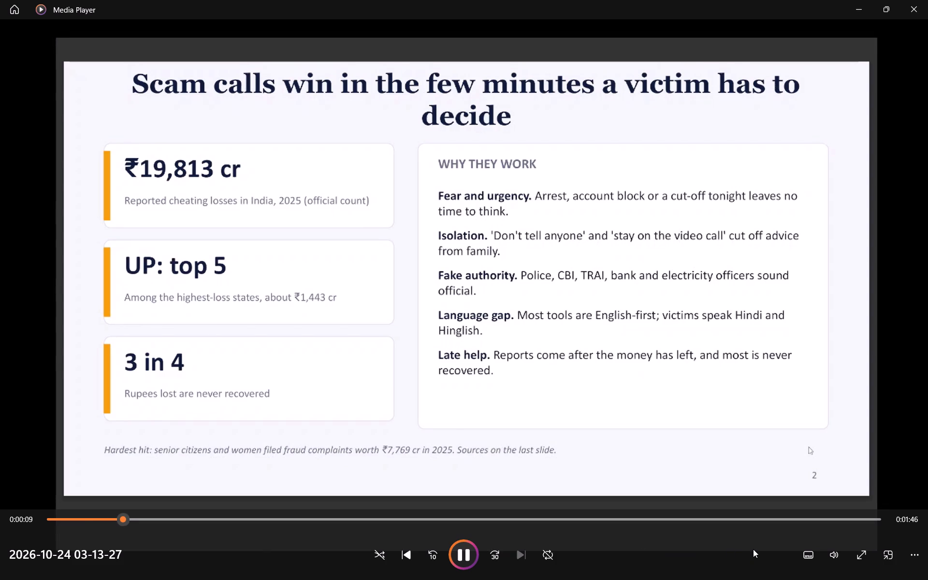
key("k")
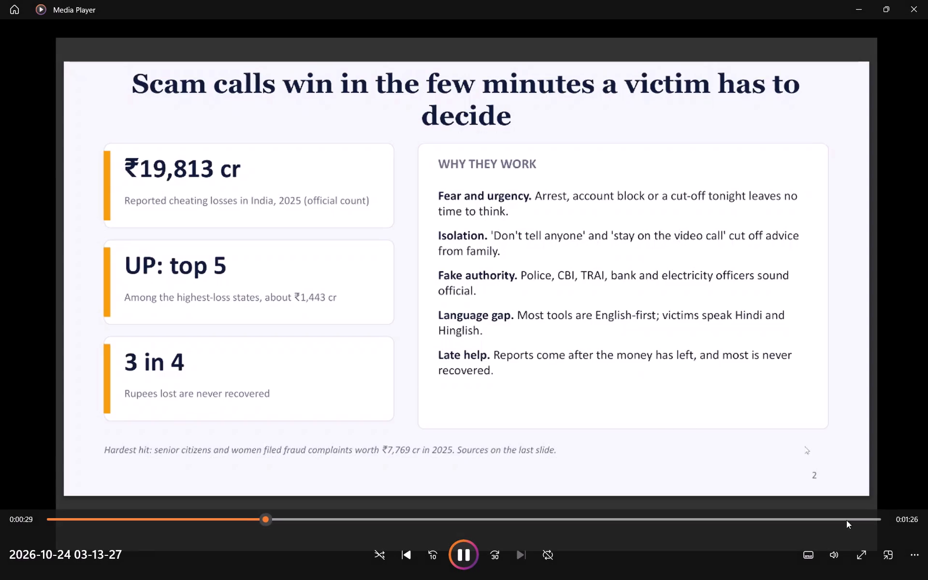
left_click(912, 553)
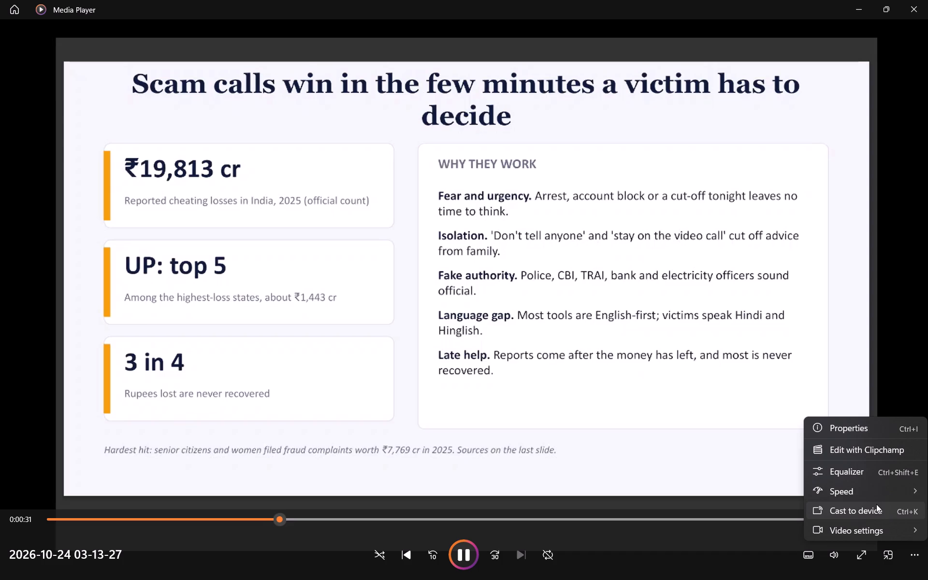
left_click(869, 485)
left_click(780, 458)
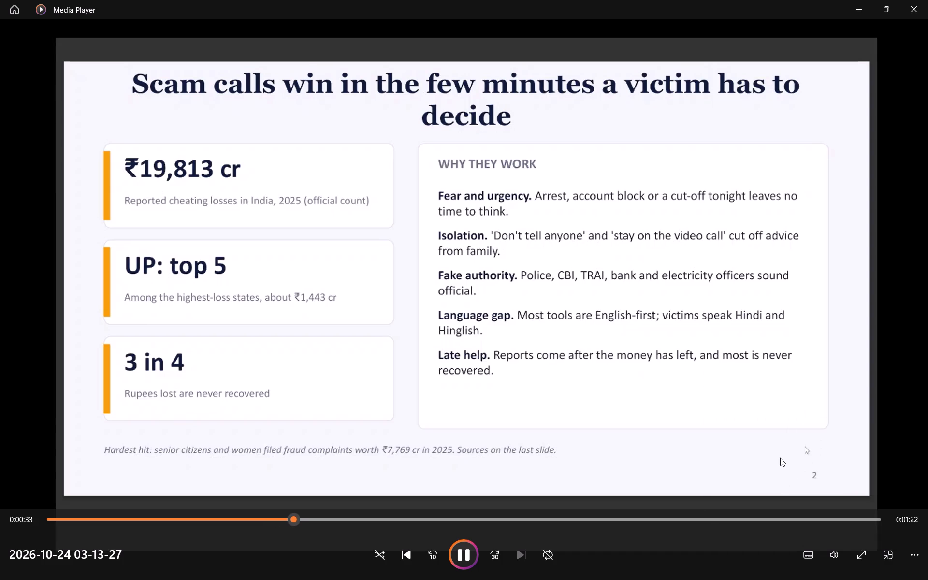
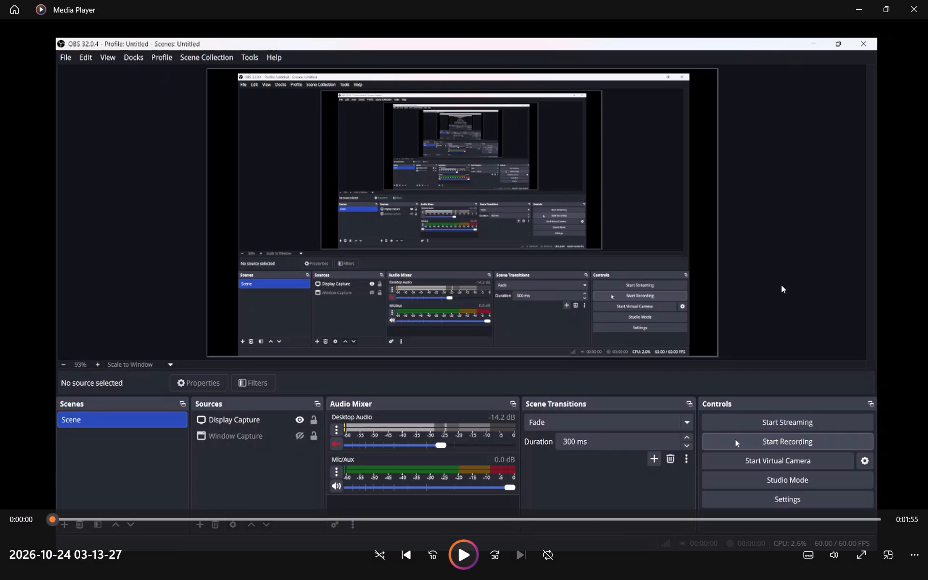
left_click(927, 17)
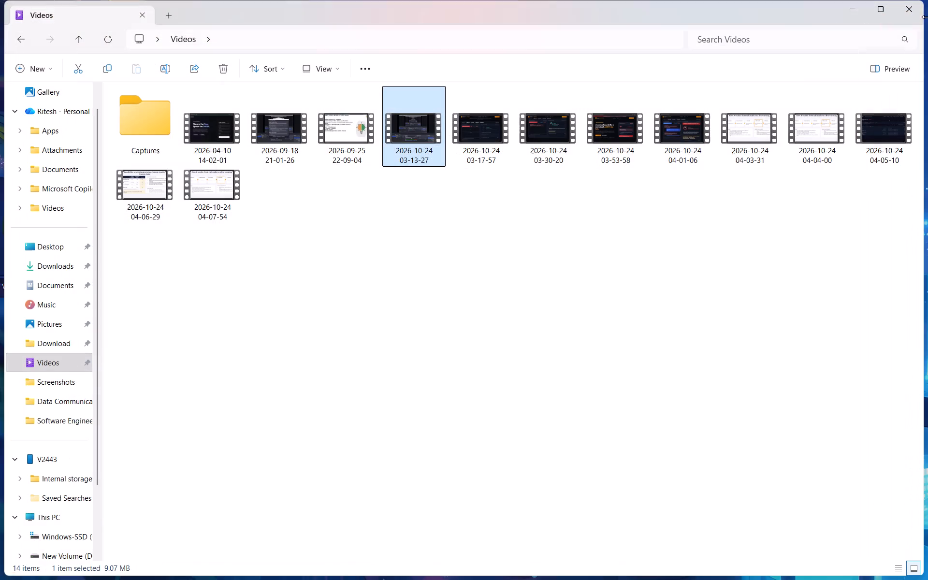
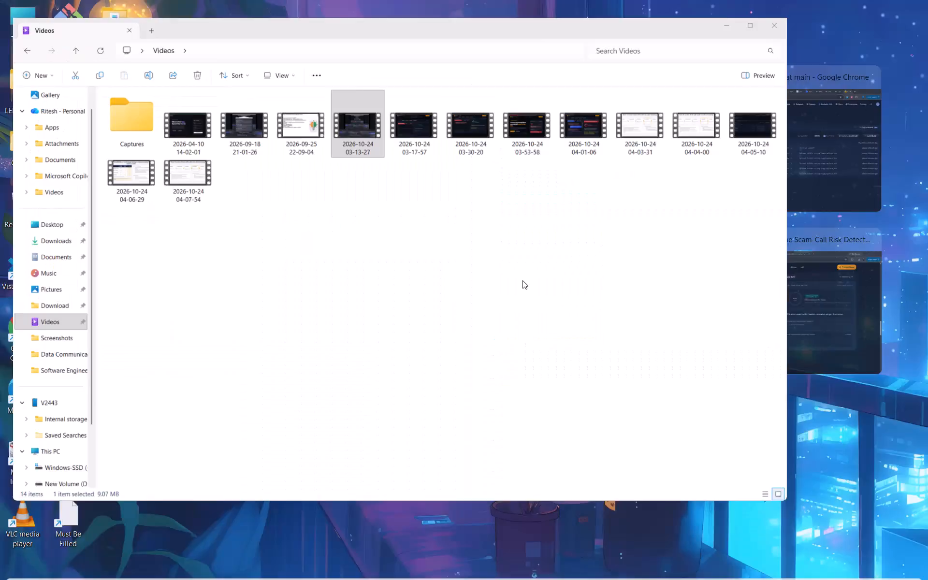
right_click(415, 108)
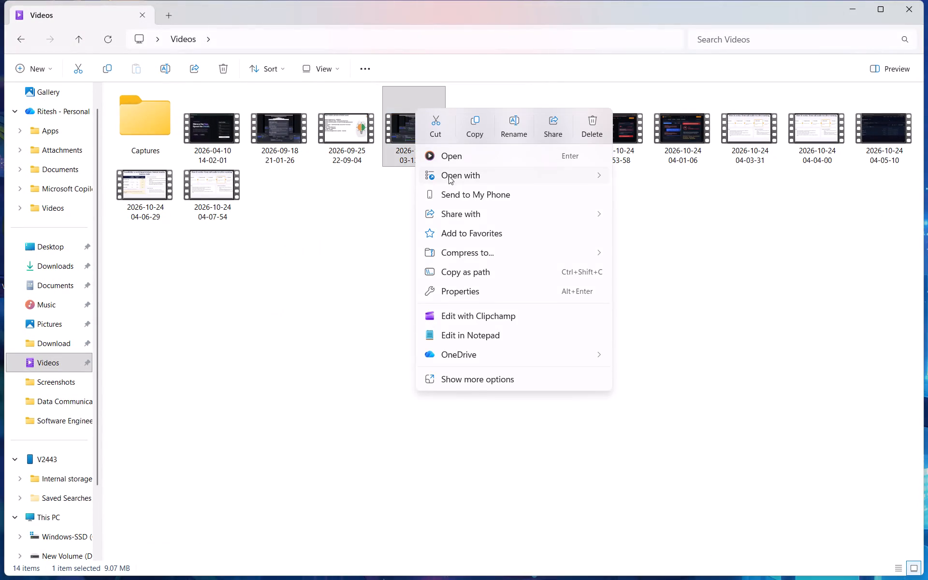
left_click(494, 313)
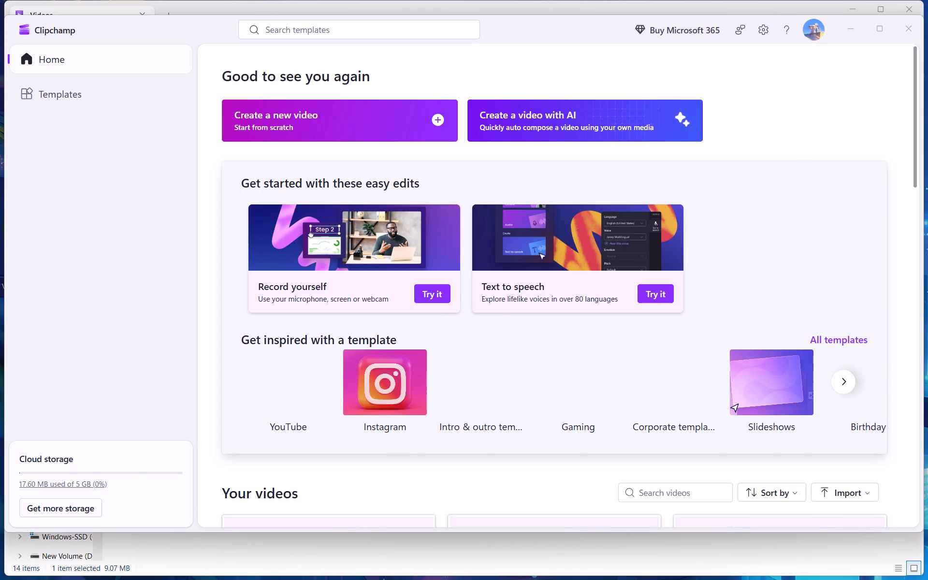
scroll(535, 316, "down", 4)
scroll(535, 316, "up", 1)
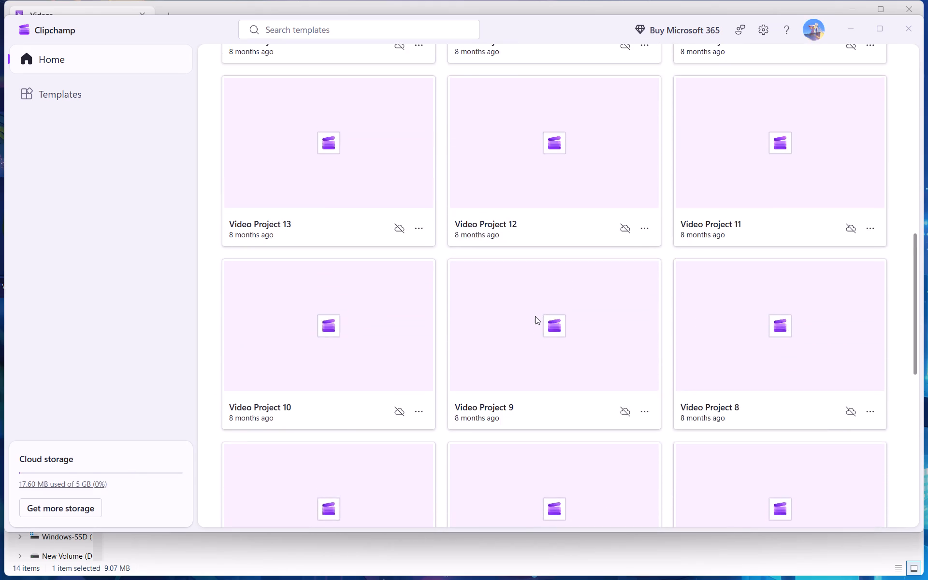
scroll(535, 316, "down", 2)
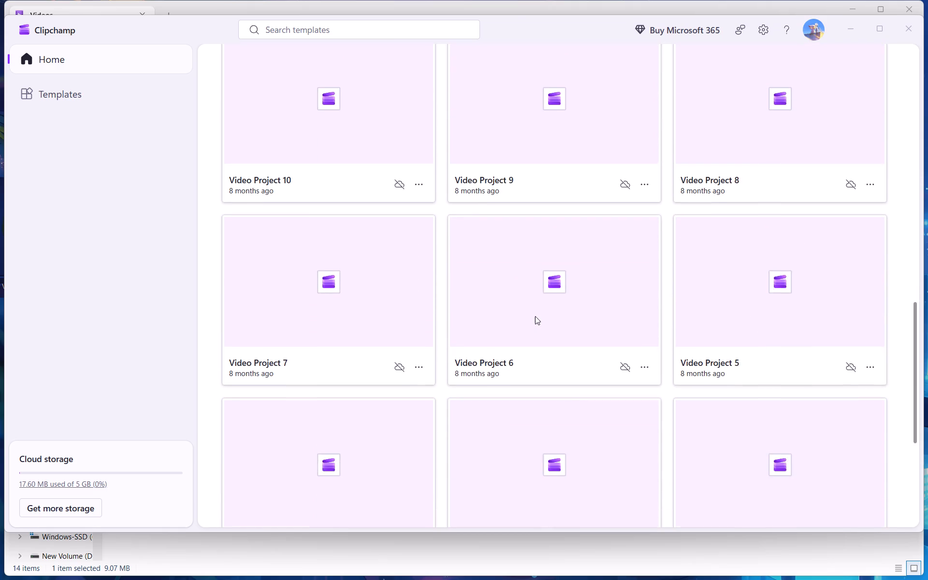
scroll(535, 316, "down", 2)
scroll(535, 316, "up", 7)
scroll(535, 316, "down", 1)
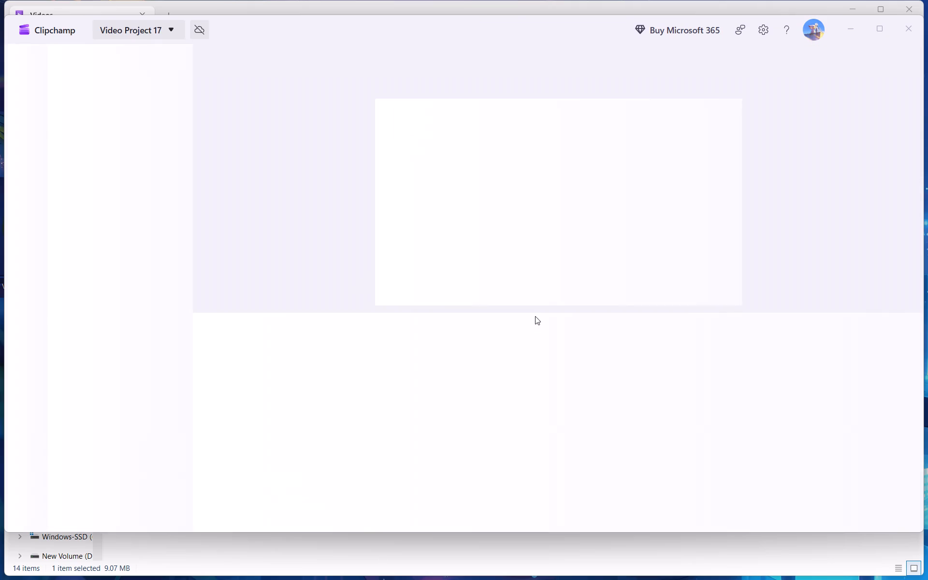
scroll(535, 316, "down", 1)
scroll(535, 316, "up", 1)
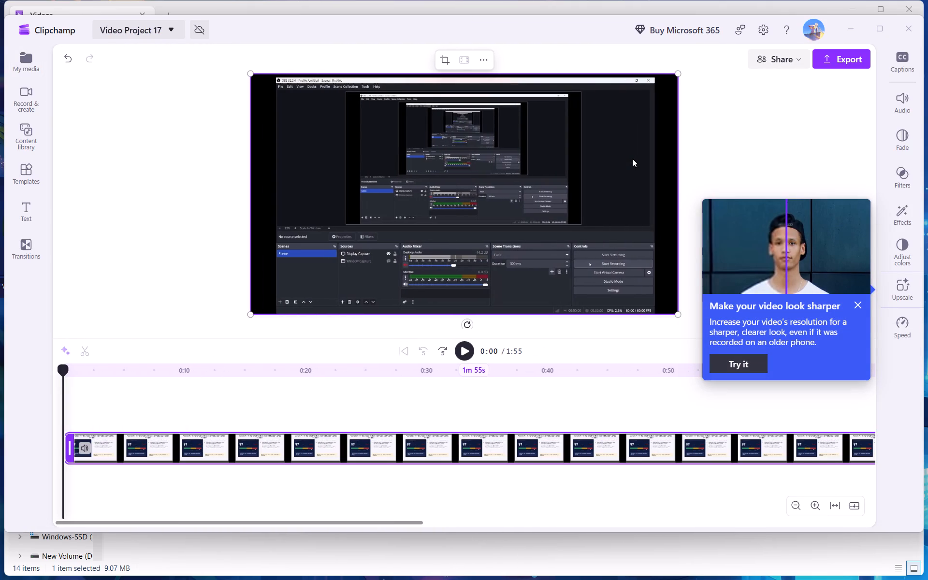
Preview the clip briefly, trim its start on the timeline to about 0:25, and close Clipchamp.
left_click(465, 357)
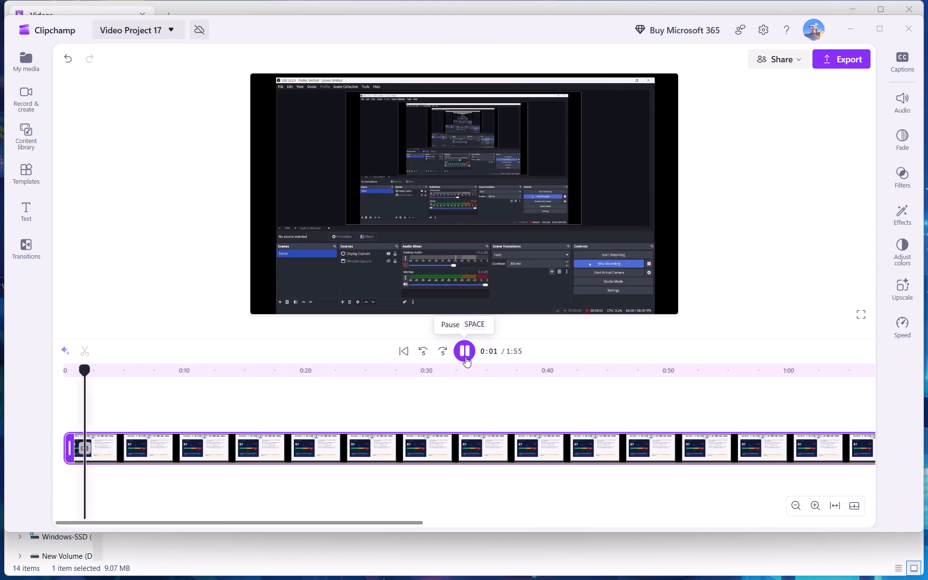
left_click(465, 357)
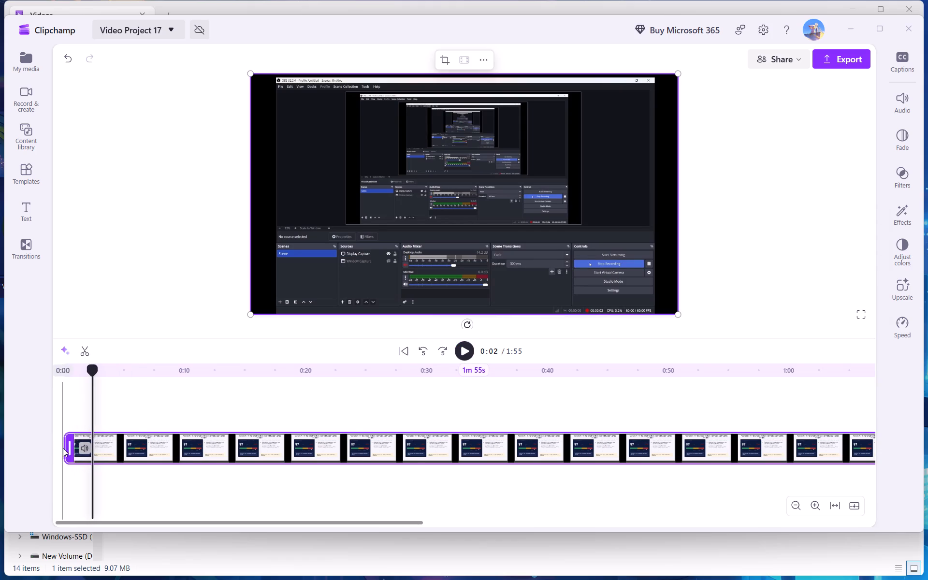
left_click_drag(66, 449, 376, 477)
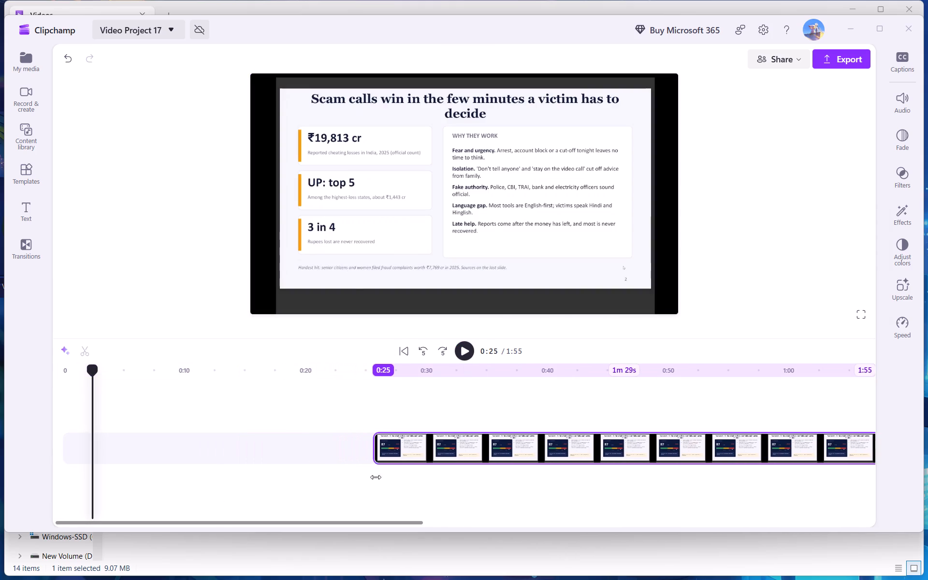
left_click_drag(376, 477, 373, 476)
left_click(906, 40)
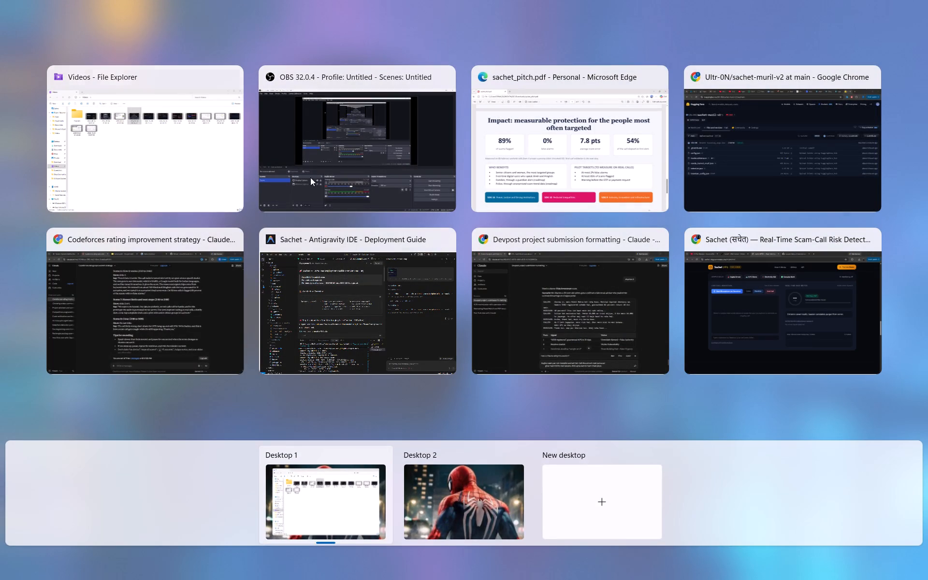
Switch to Chrome and open the suggested Canva design for problem statement SIH26018 in a new tab.
left_click(725, 131)
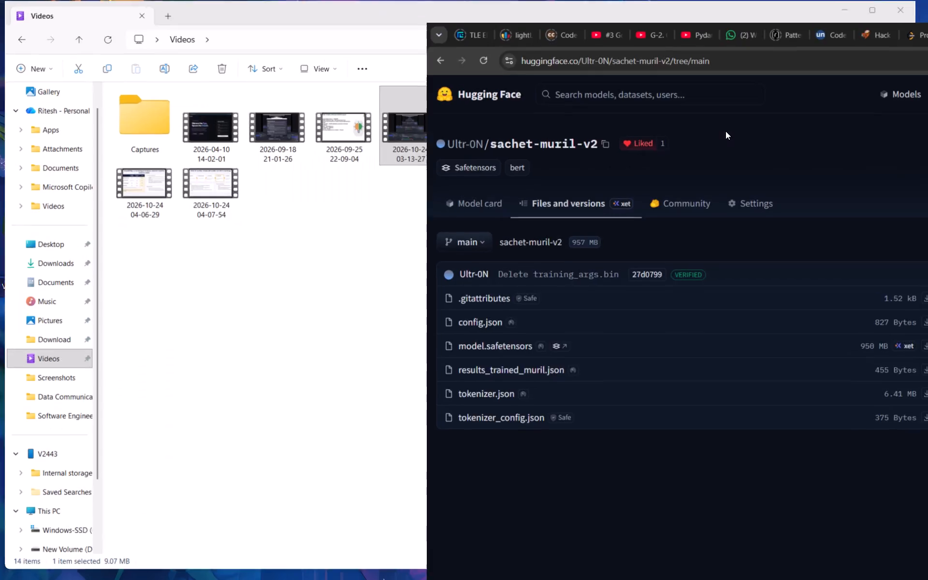
left_click(797, 8)
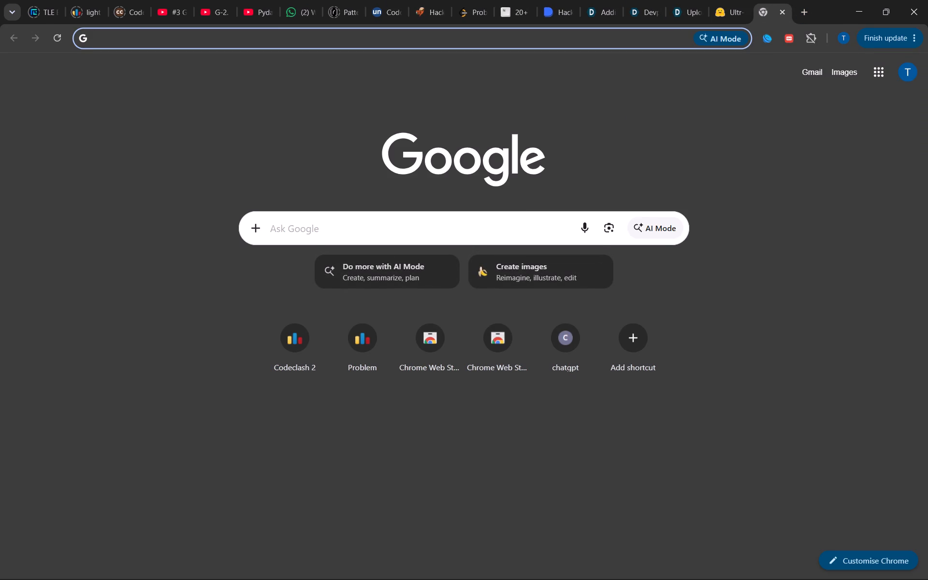
type("canva")
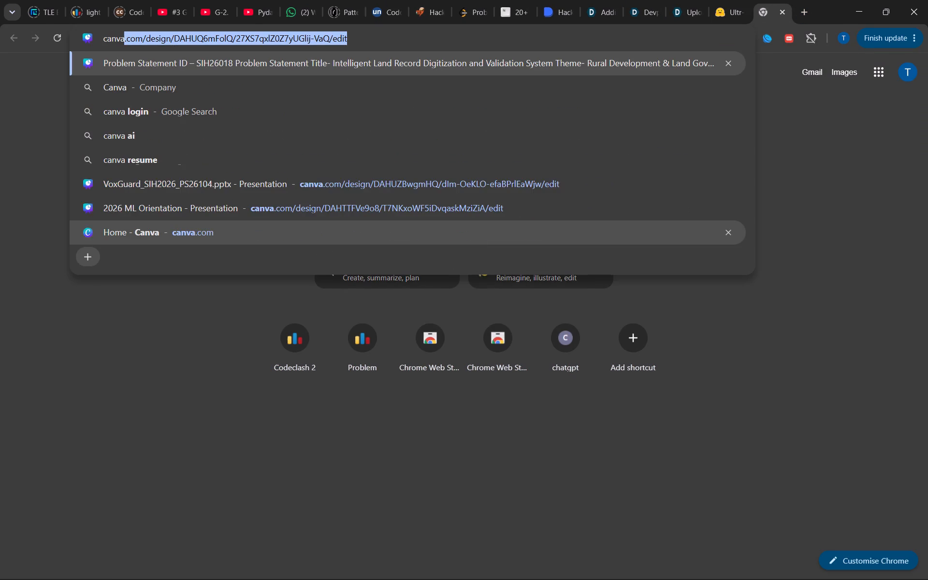
key("Return")
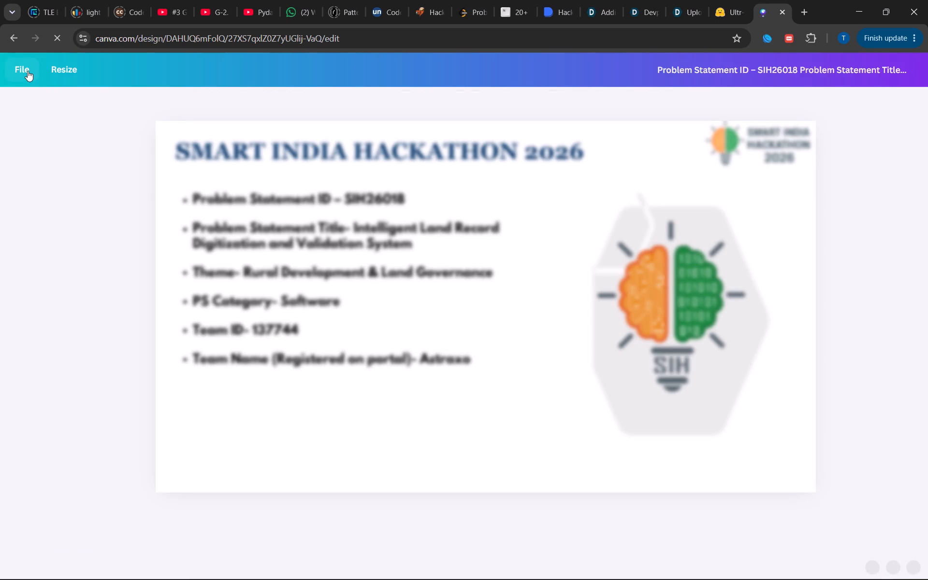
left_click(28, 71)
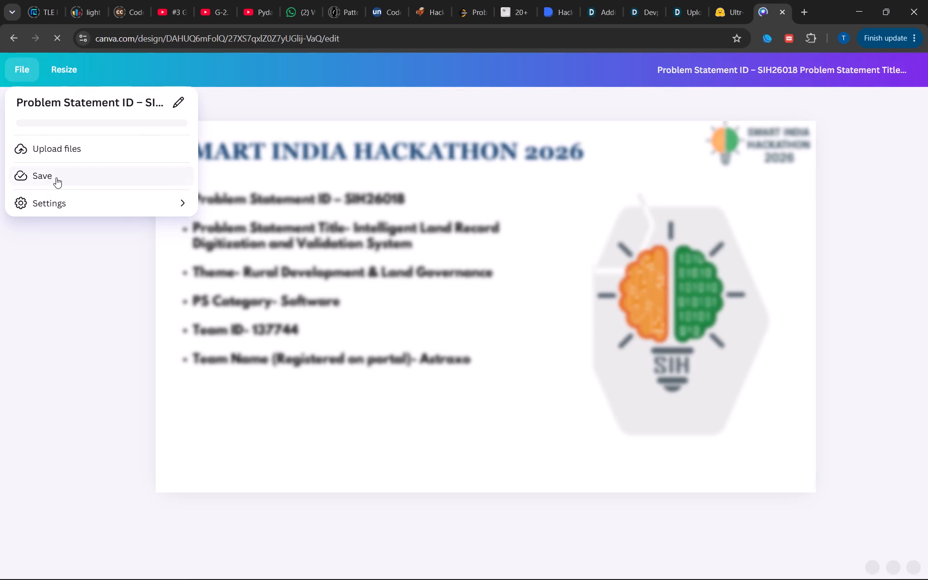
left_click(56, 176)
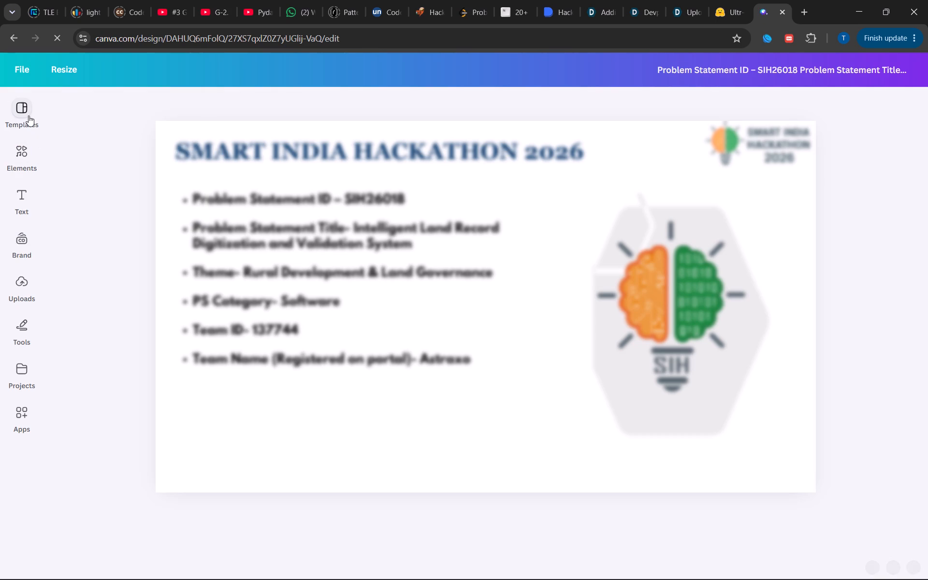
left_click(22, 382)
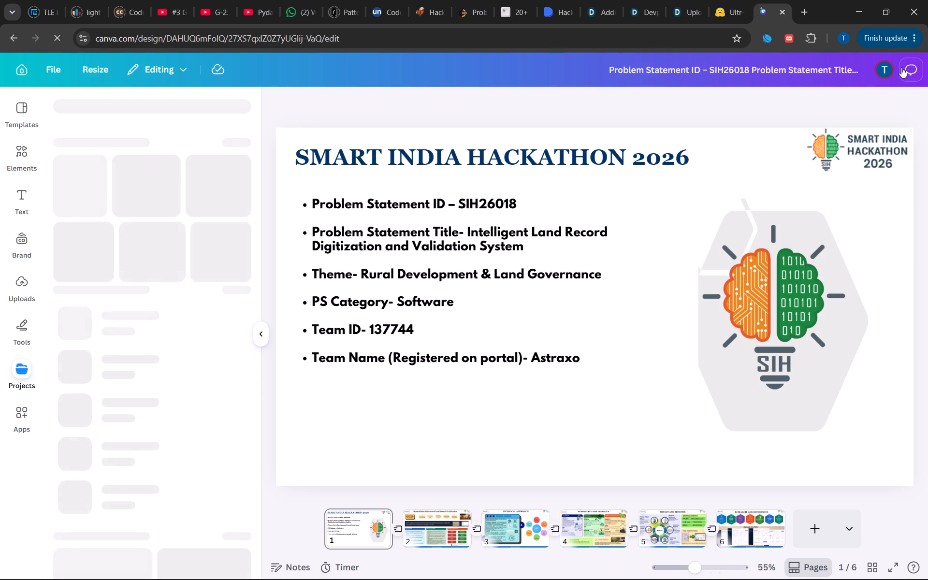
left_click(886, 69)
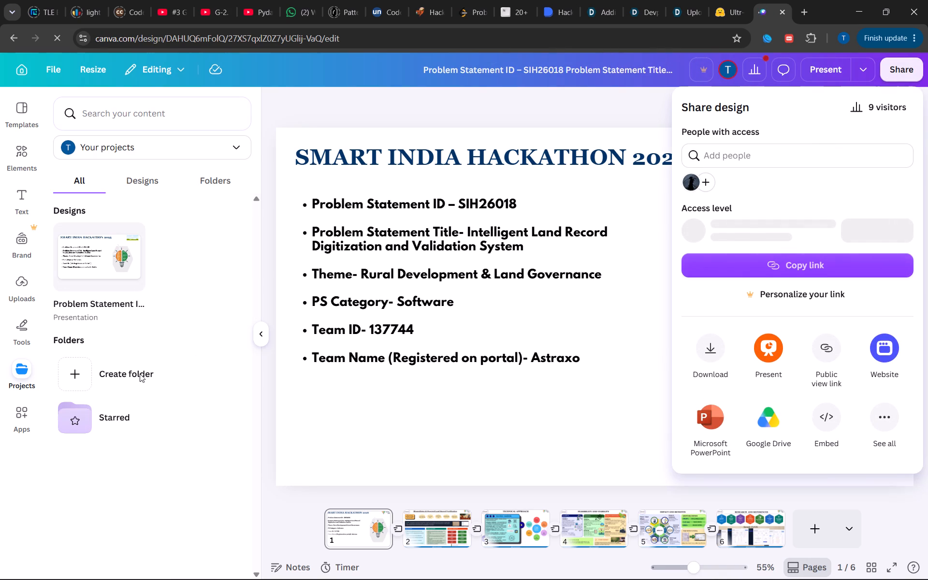
Go back to the Canva home page and create a blank 1920 × 1080 px Landscape Video design, maximizing its editor window.
left_click(24, 68)
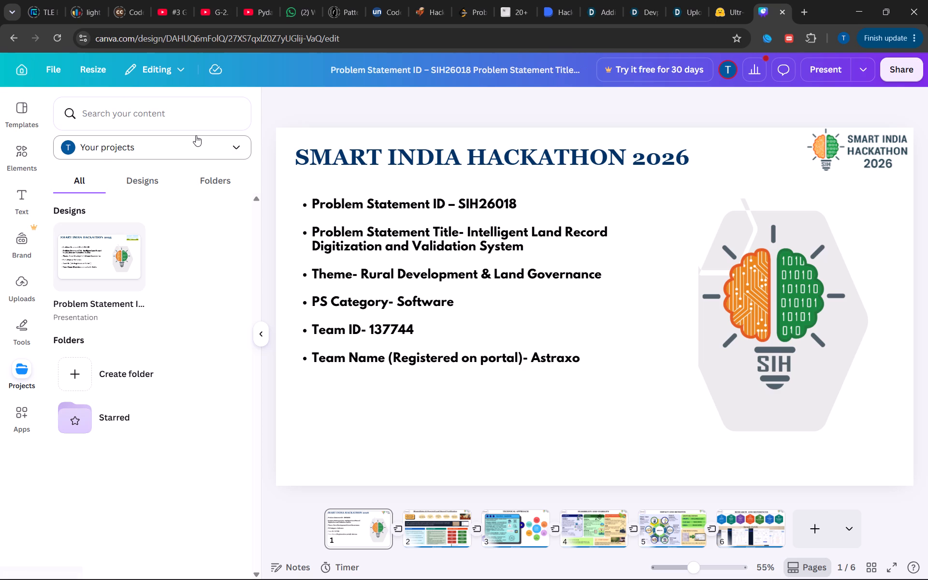
left_click(18, 67)
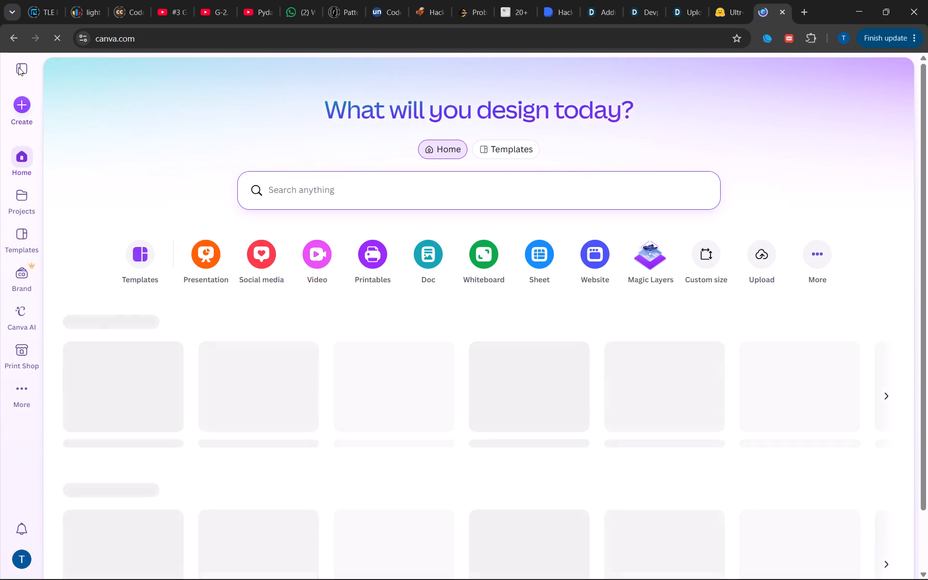
left_click(26, 103)
left_click(28, 113)
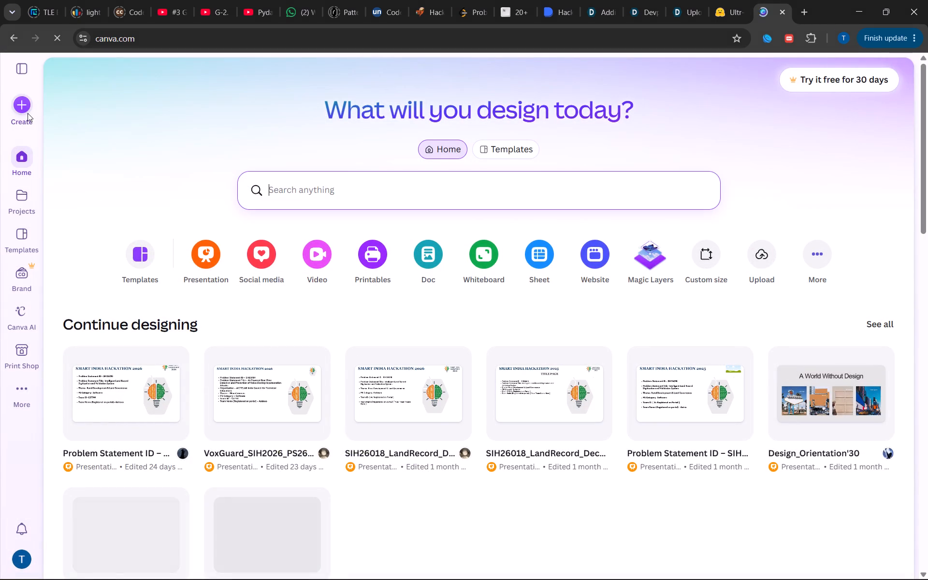
left_click(25, 103)
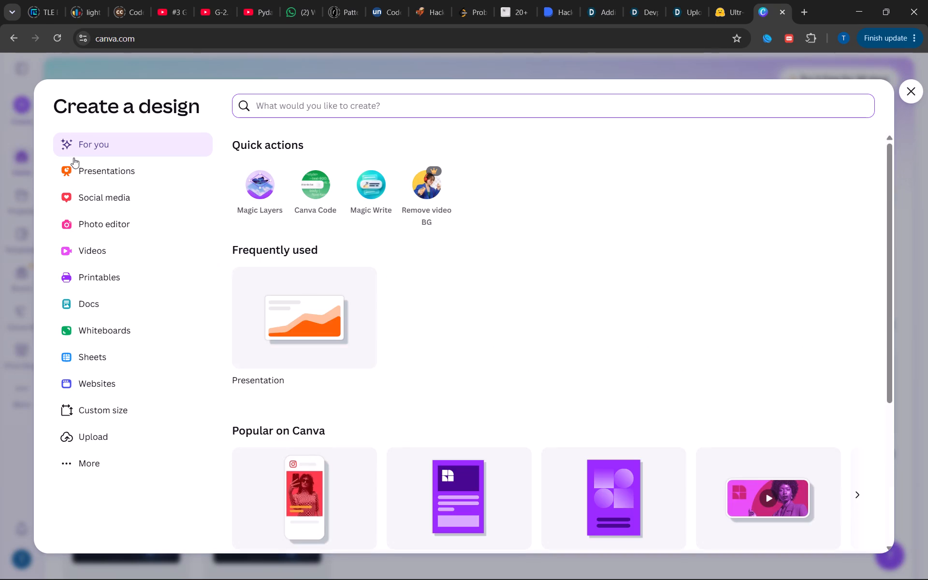
left_click(112, 250)
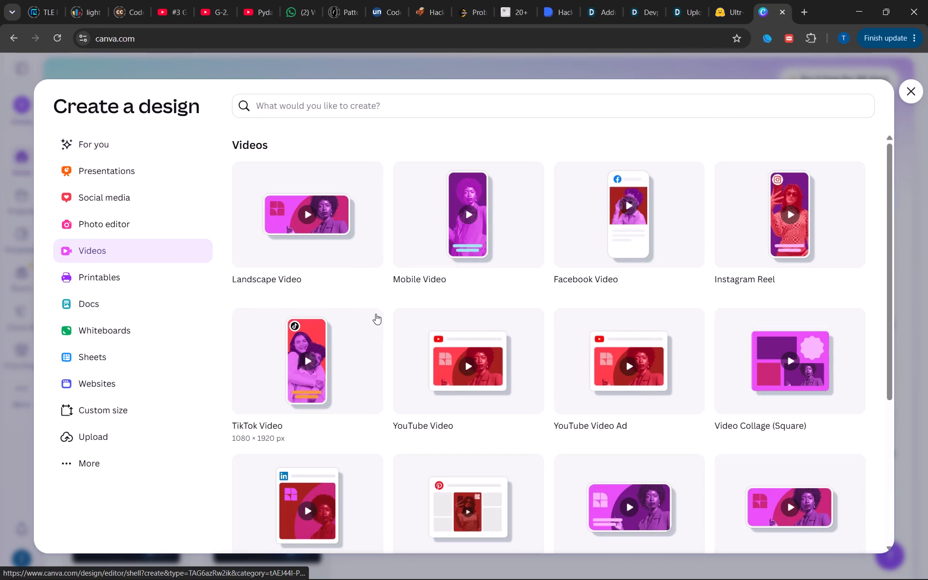
left_click(324, 233)
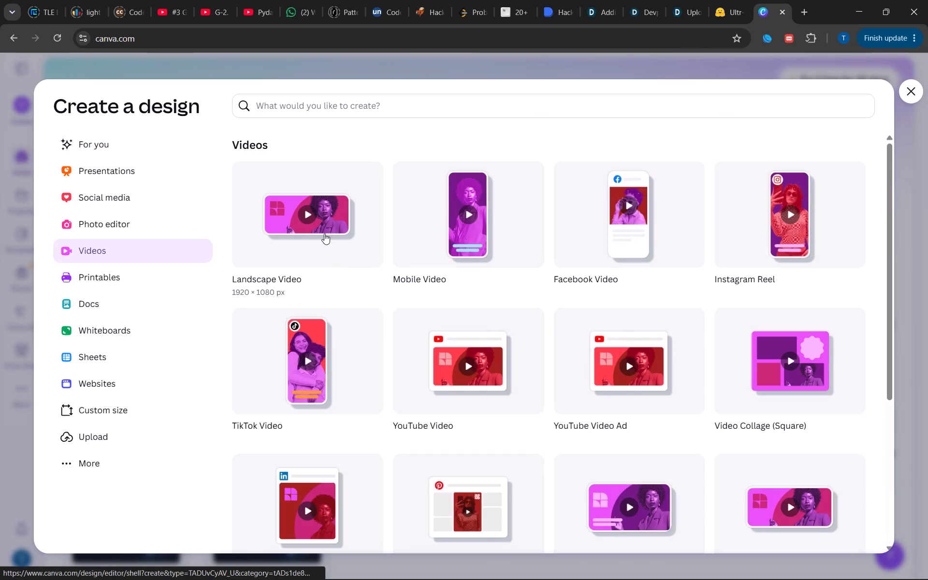
left_click(435, 64)
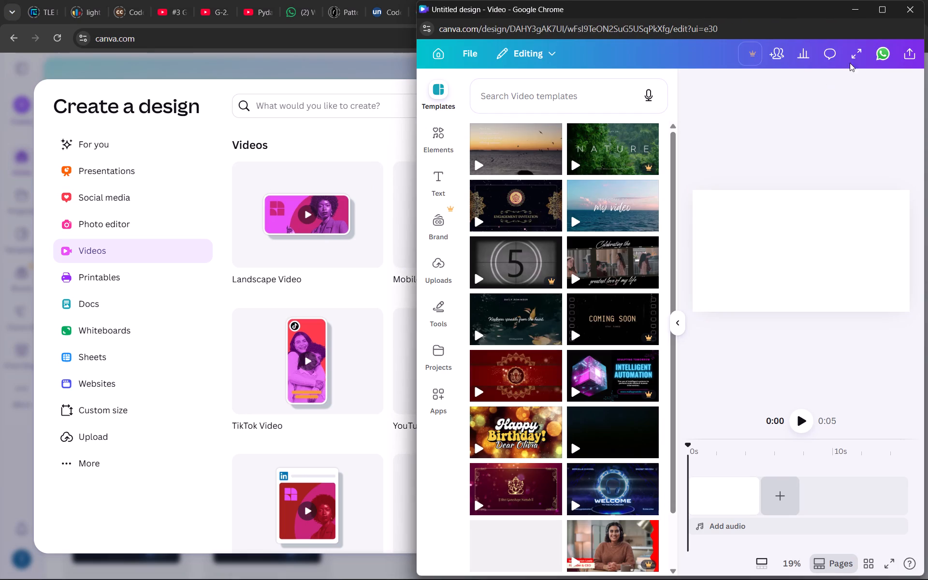
left_click(882, 10)
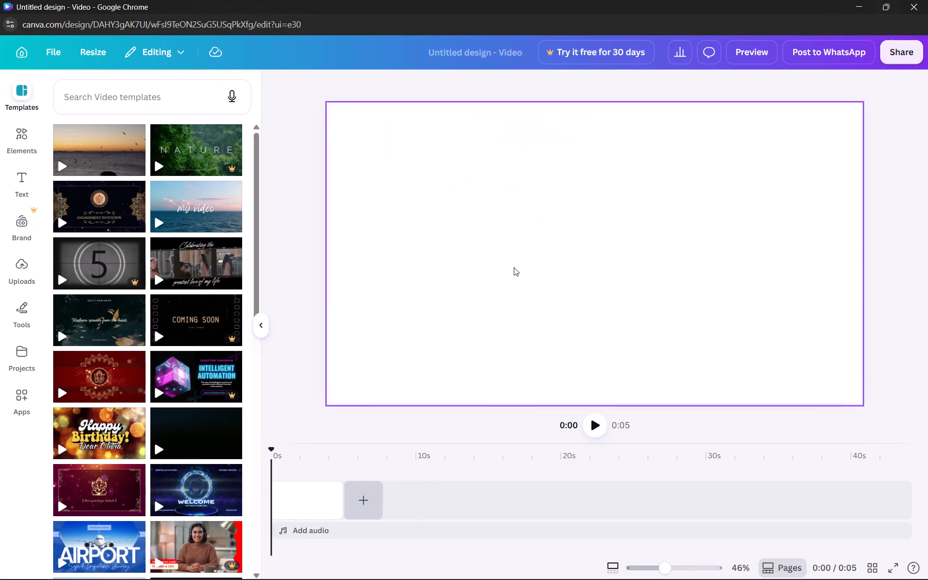
Show the uploaded media section in the new video design.
left_click(24, 359)
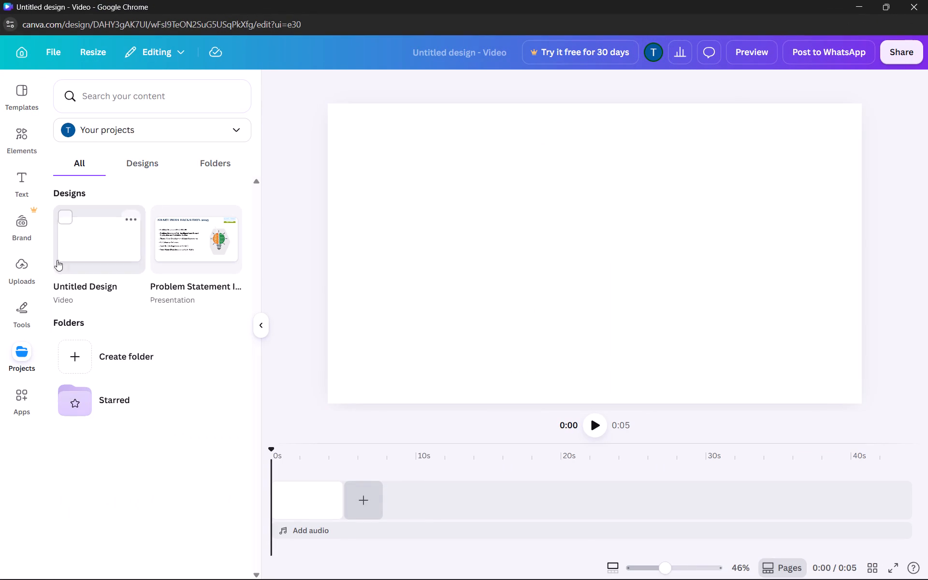
left_click(20, 262)
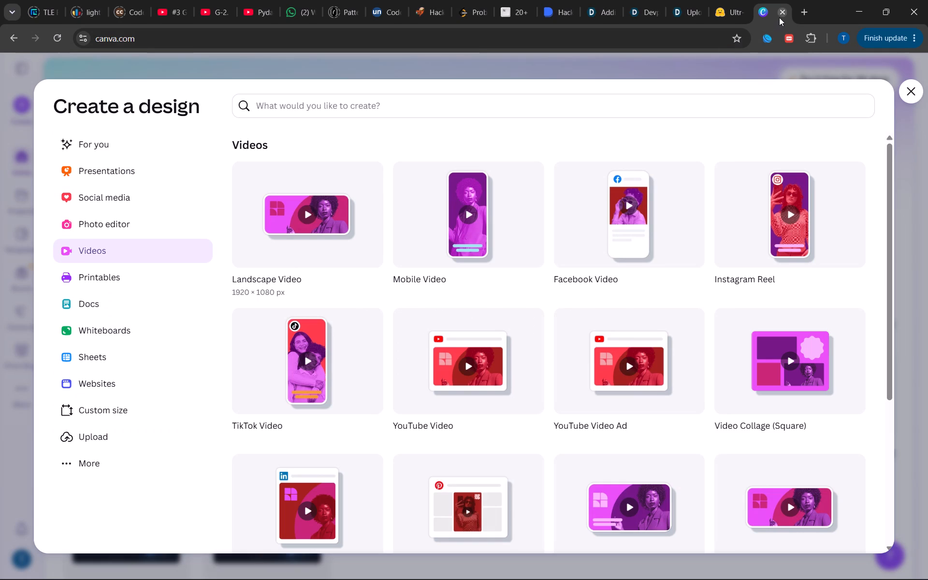
Close the leftover Canva home tab in the main Chrome window, keeping the video editor window open.
left_click(778, 17)
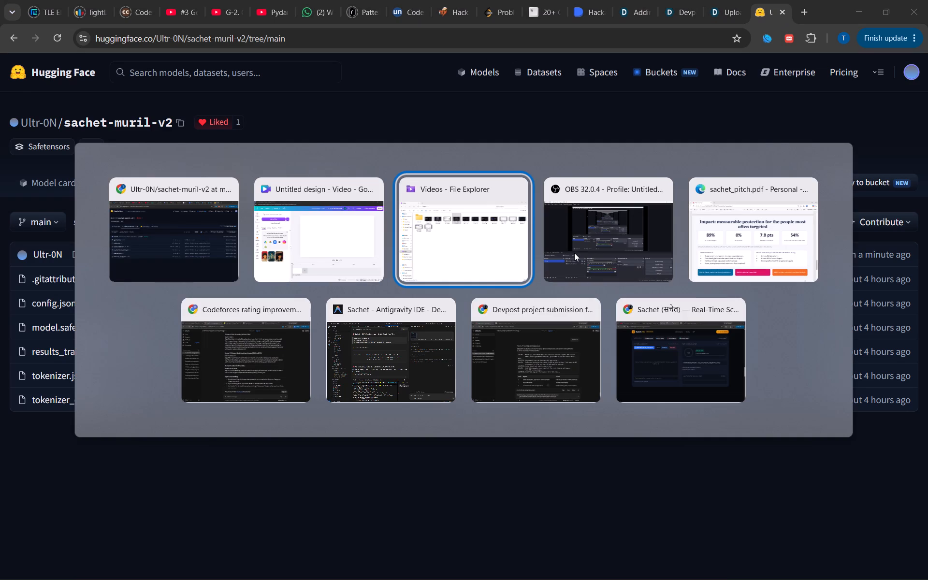
double_click(470, 131)
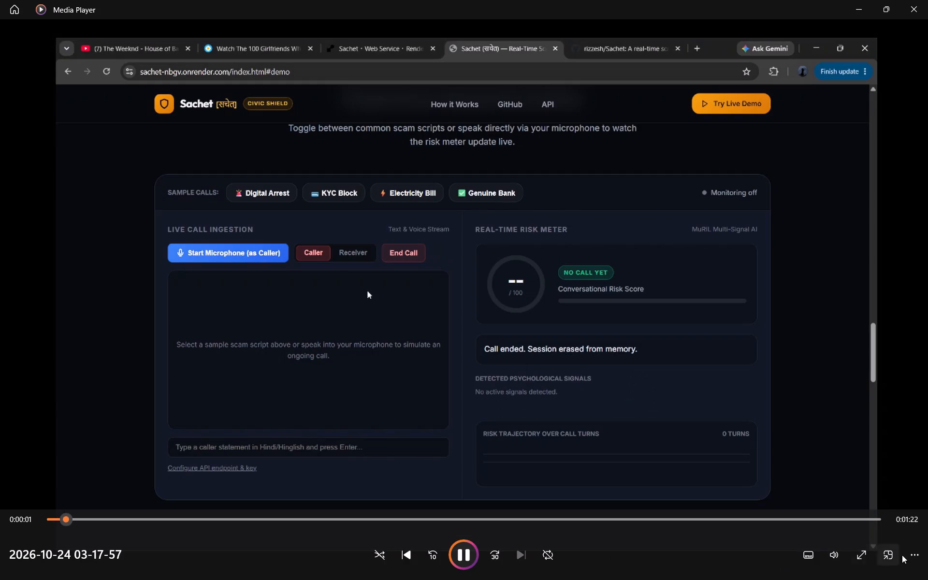
left_click(909, 554)
left_click(885, 497)
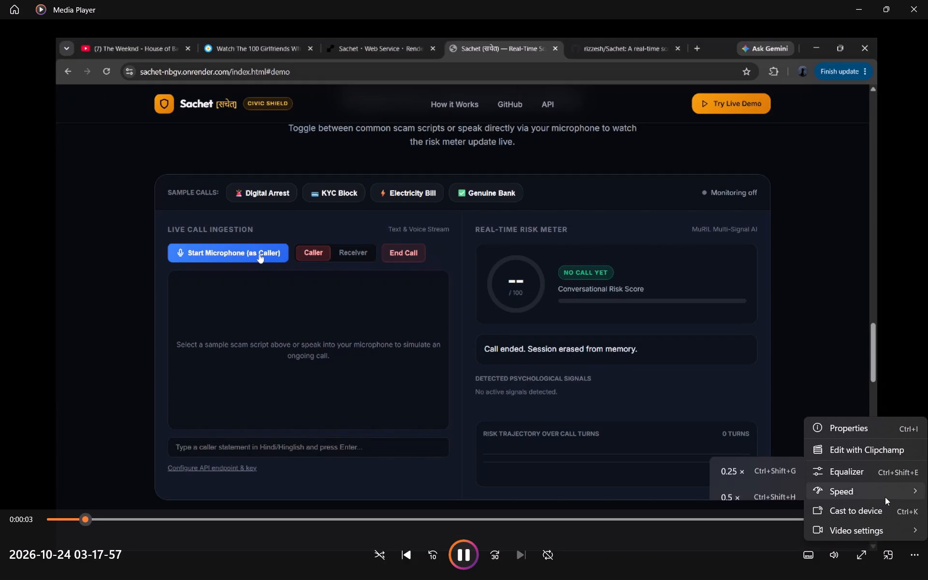
left_click(774, 463)
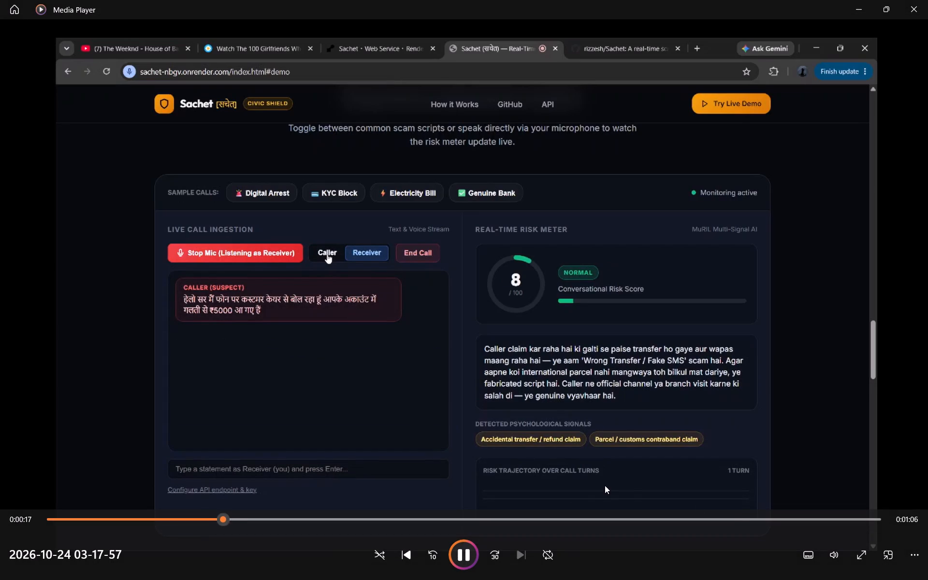
left_click(758, 519)
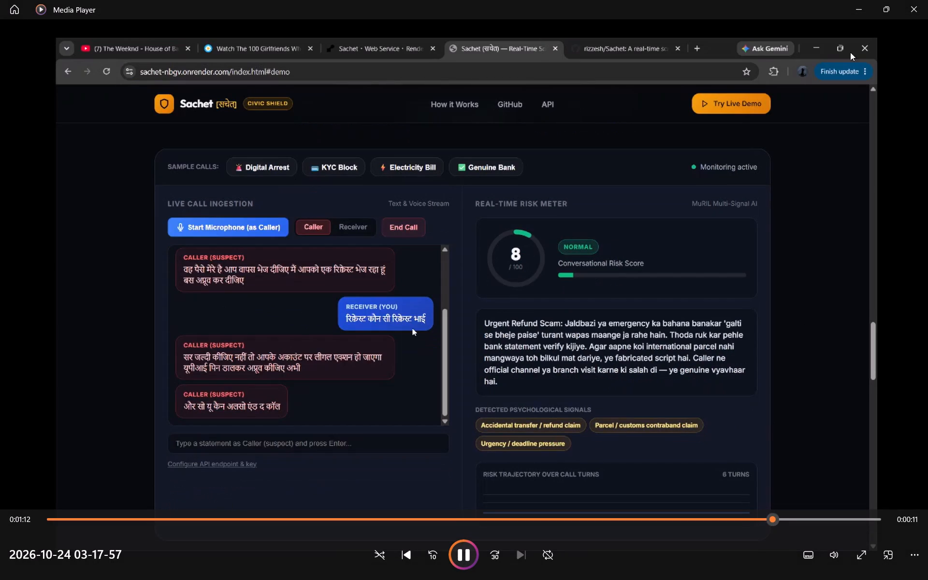
left_click(918, 0)
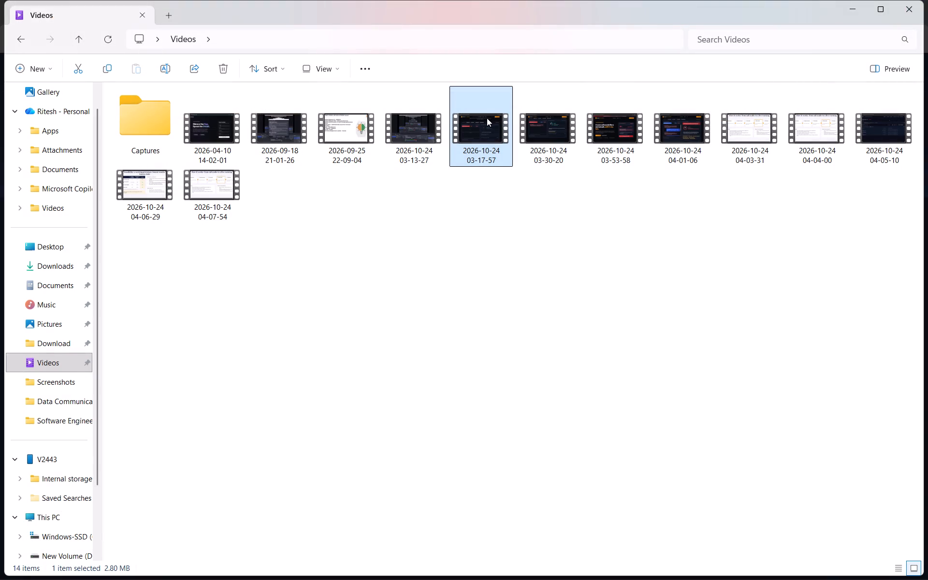
right_click(487, 118)
left_click(668, 135)
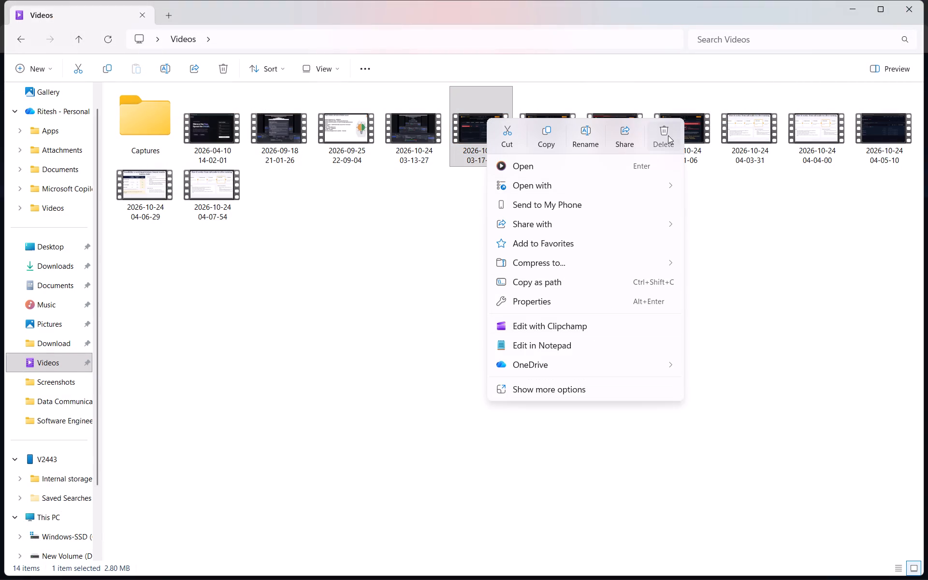
double_click(484, 128)
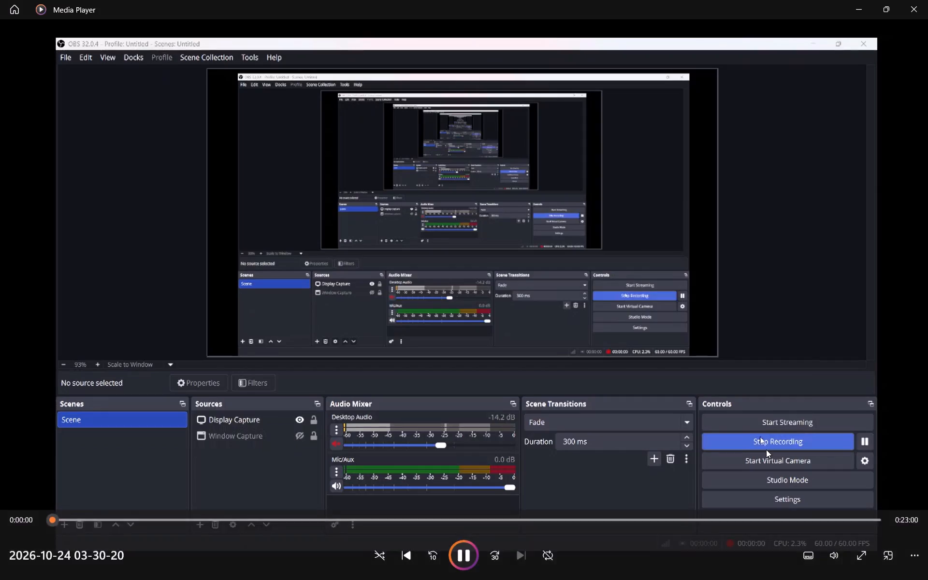
left_click(920, 555)
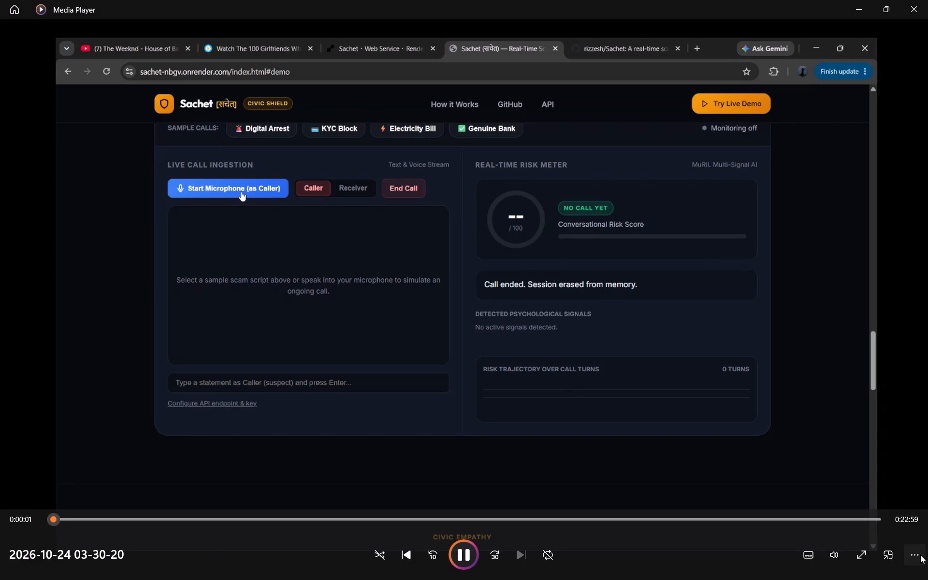
left_click(887, 486)
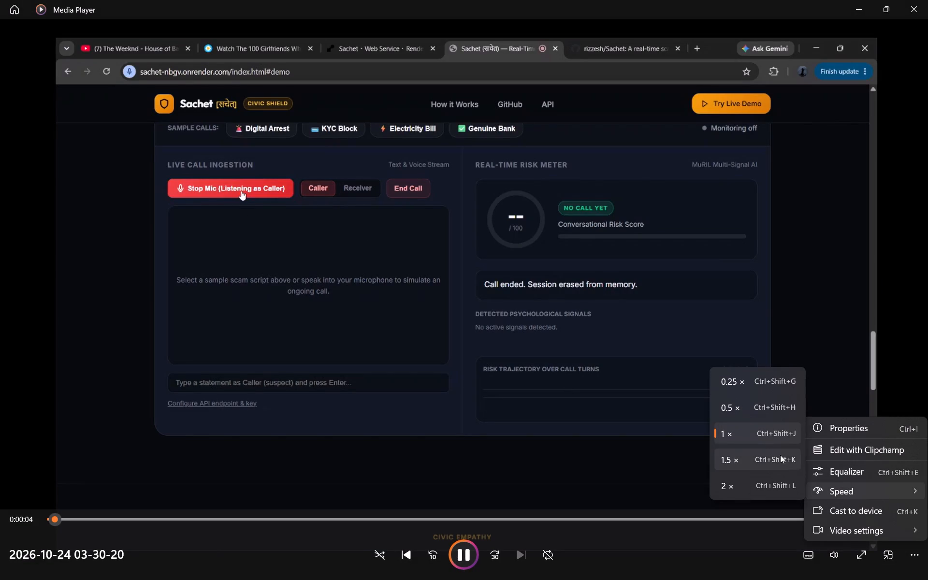
left_click(780, 455)
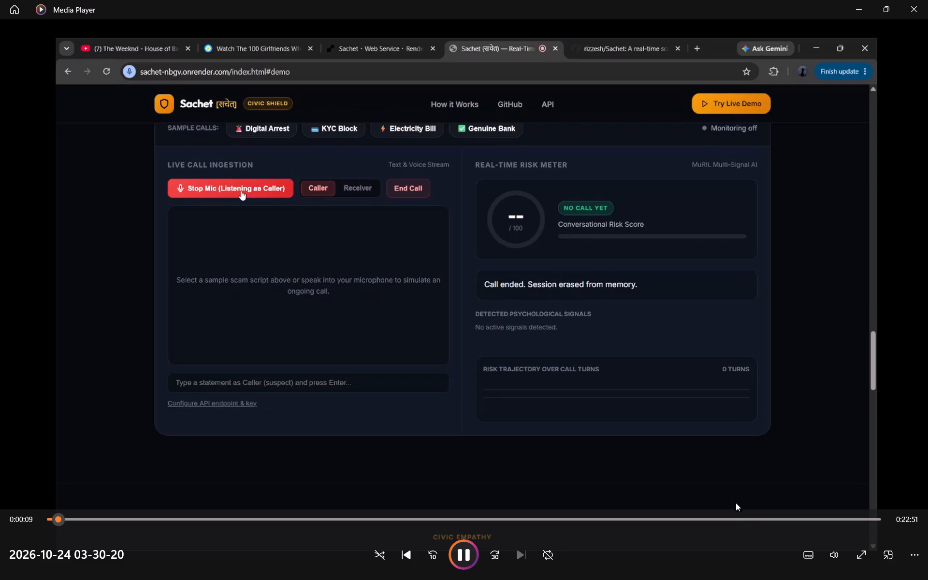
left_click(318, 518)
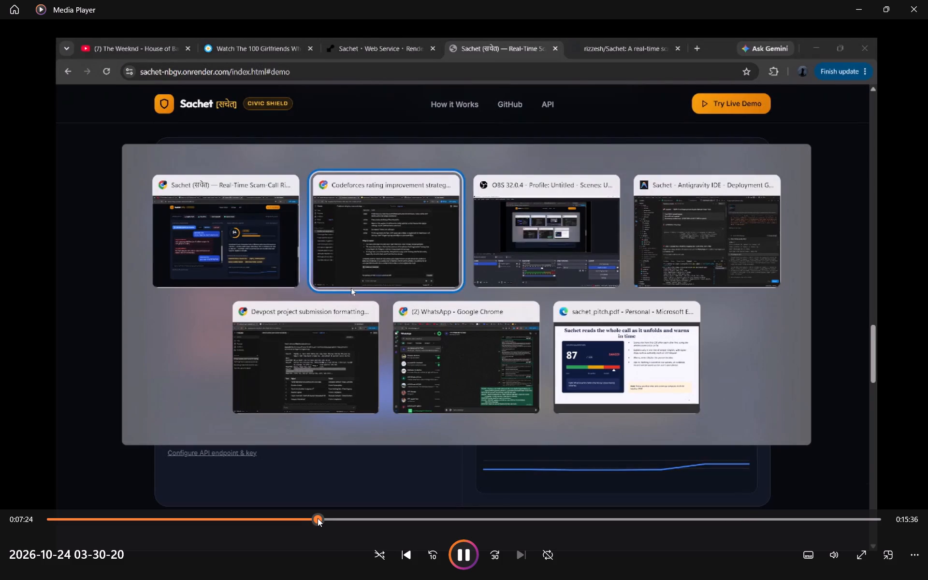
left_click(389, 517)
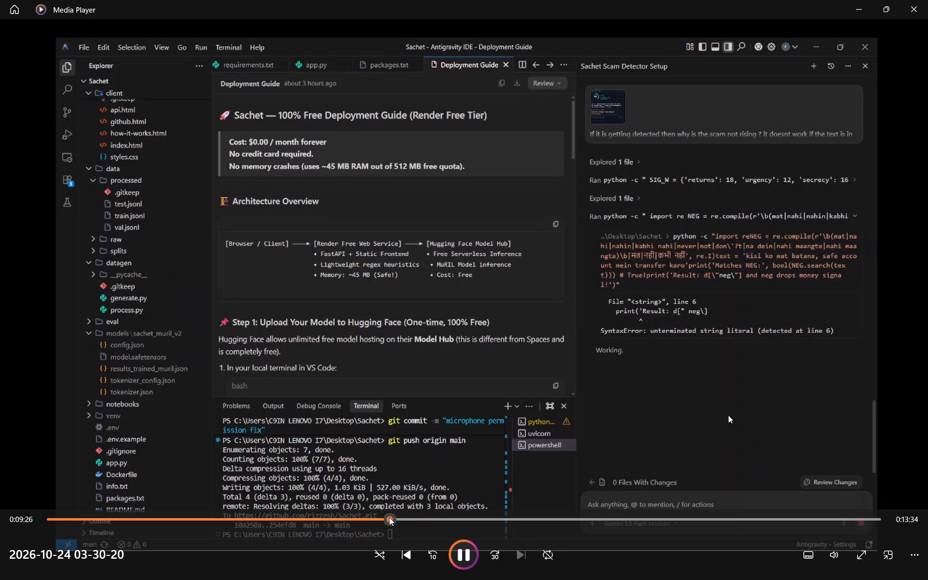
left_click(457, 517)
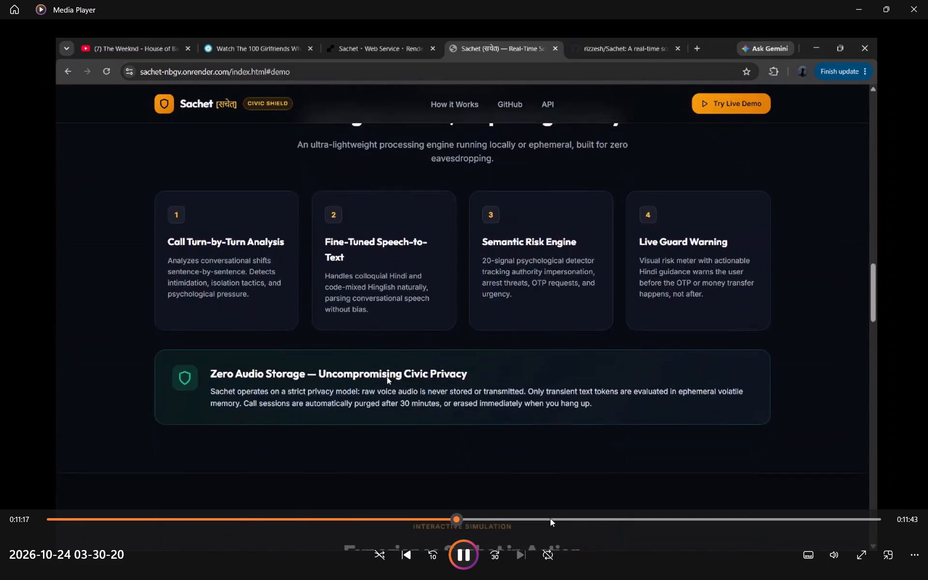
left_click(549, 518)
left_click(590, 522)
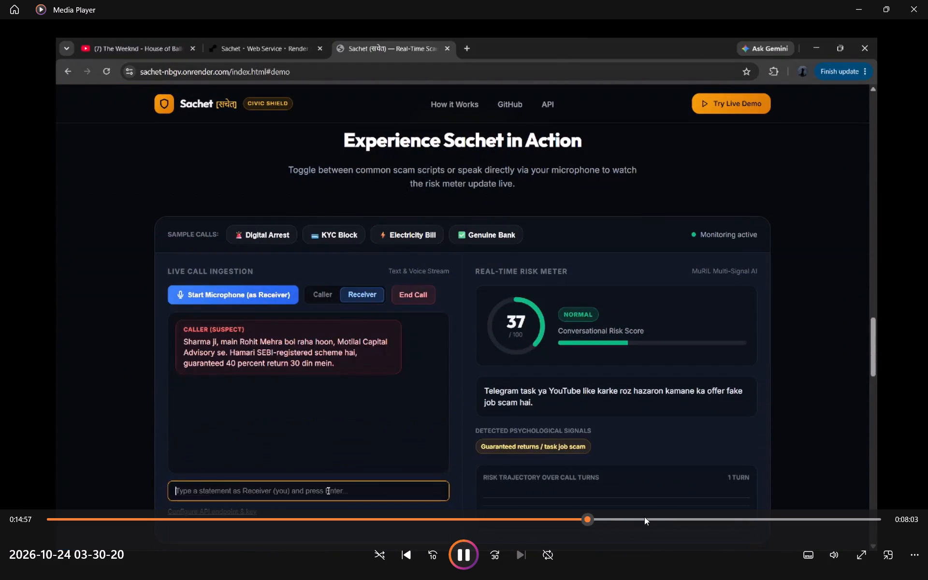
left_click(680, 521)
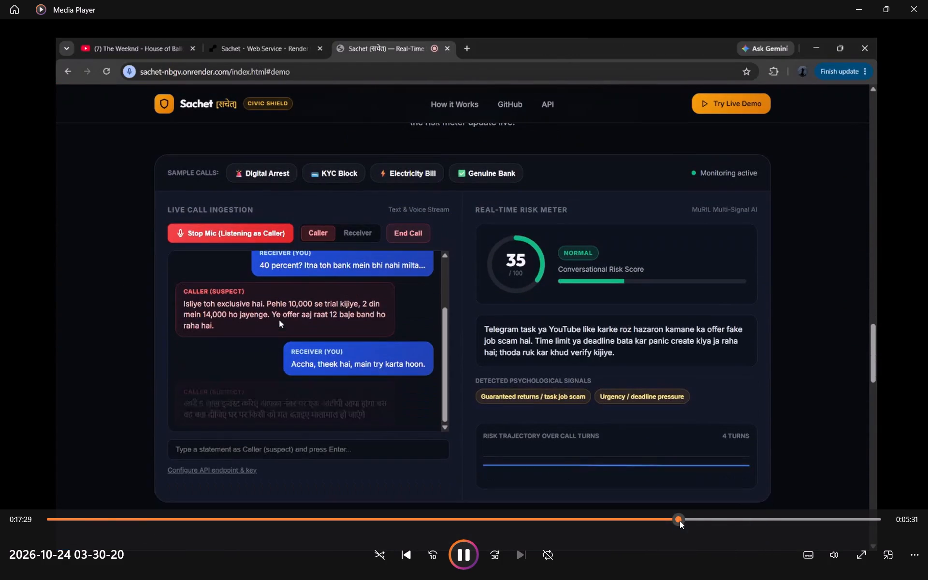
left_click(733, 522)
left_click(769, 524)
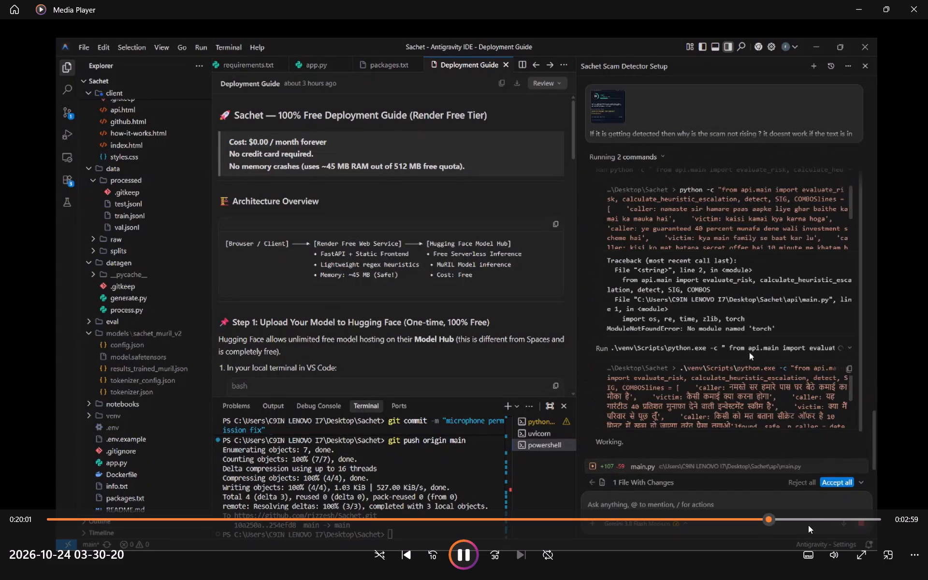
left_click(808, 525)
left_click(855, 525)
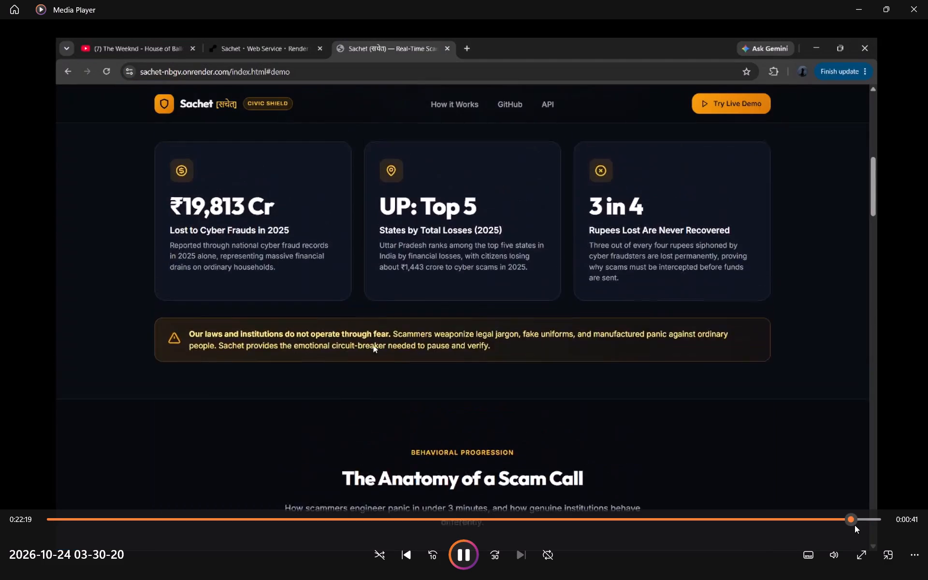
left_click(829, 525)
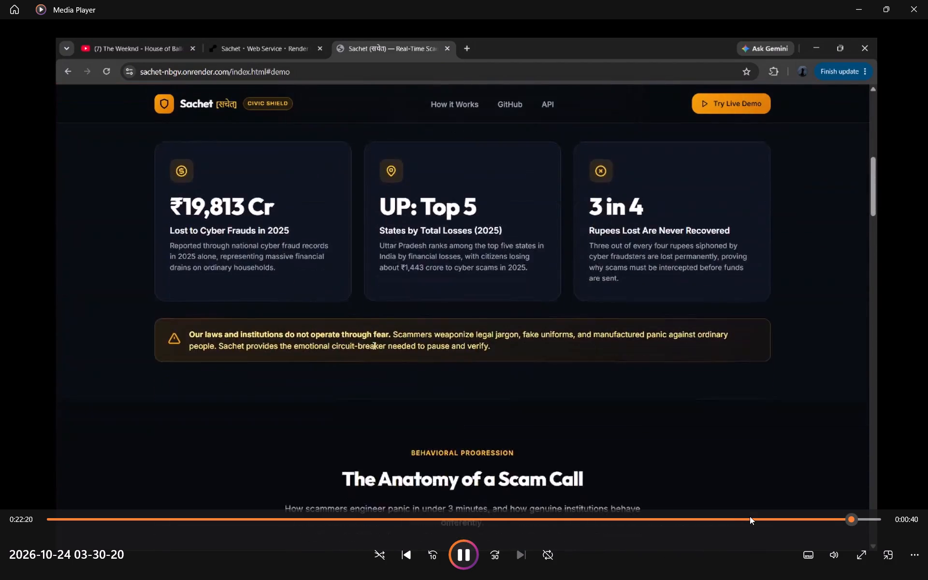
left_click(927, 0)
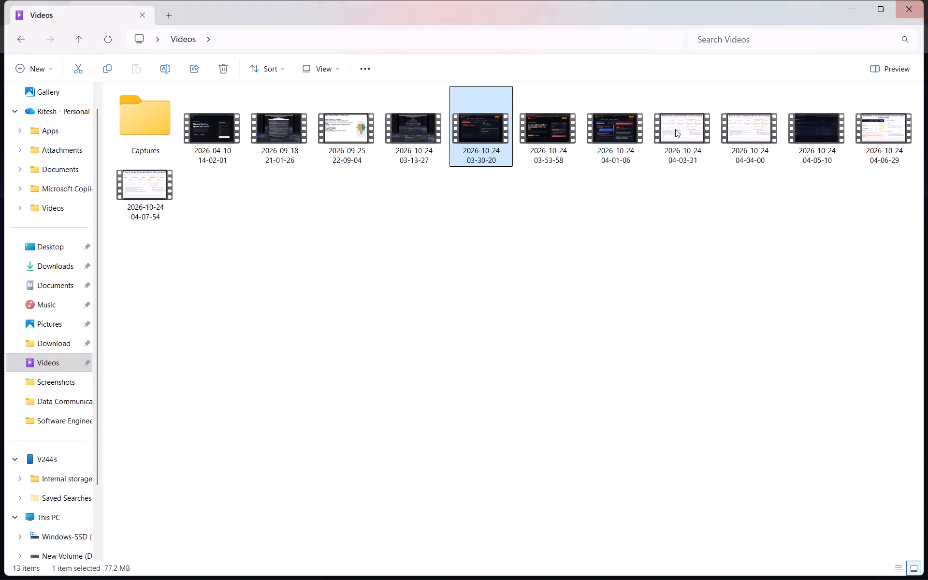
left_click(559, 125)
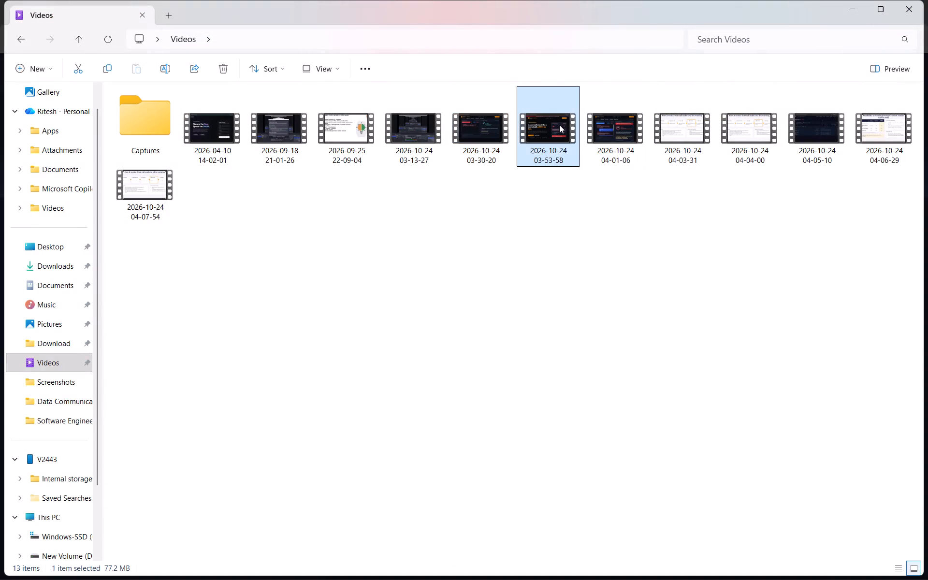
double_click(559, 125)
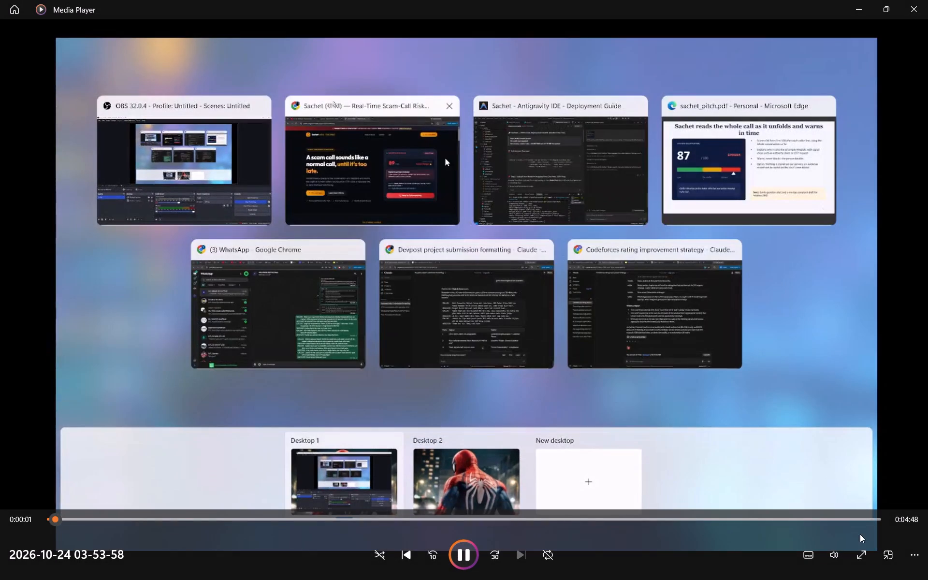
left_click(913, 555)
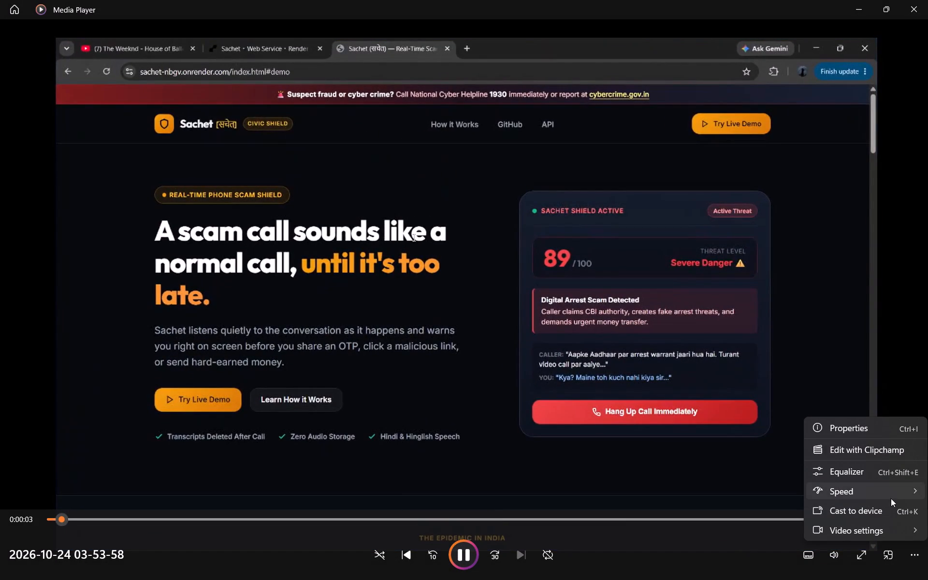
left_click(889, 496)
left_click(767, 455)
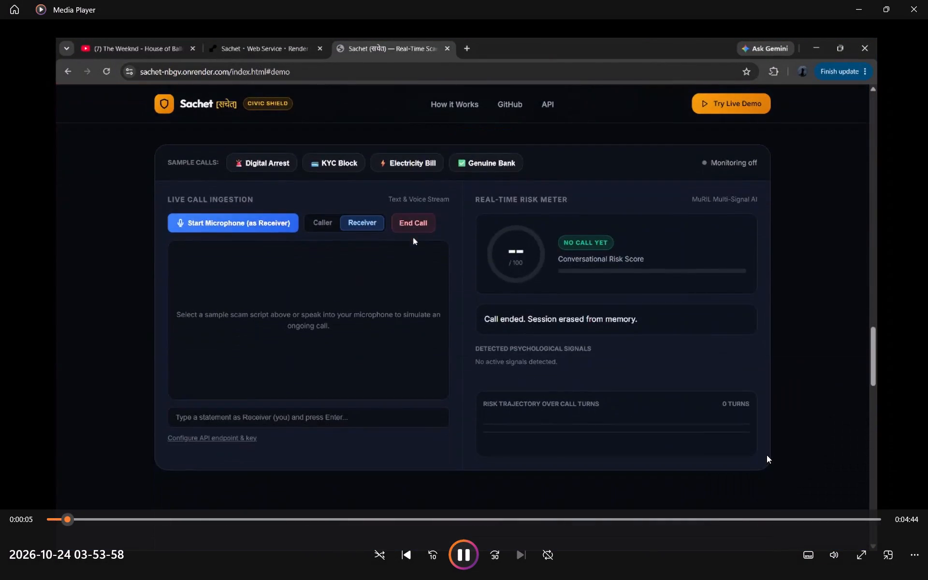
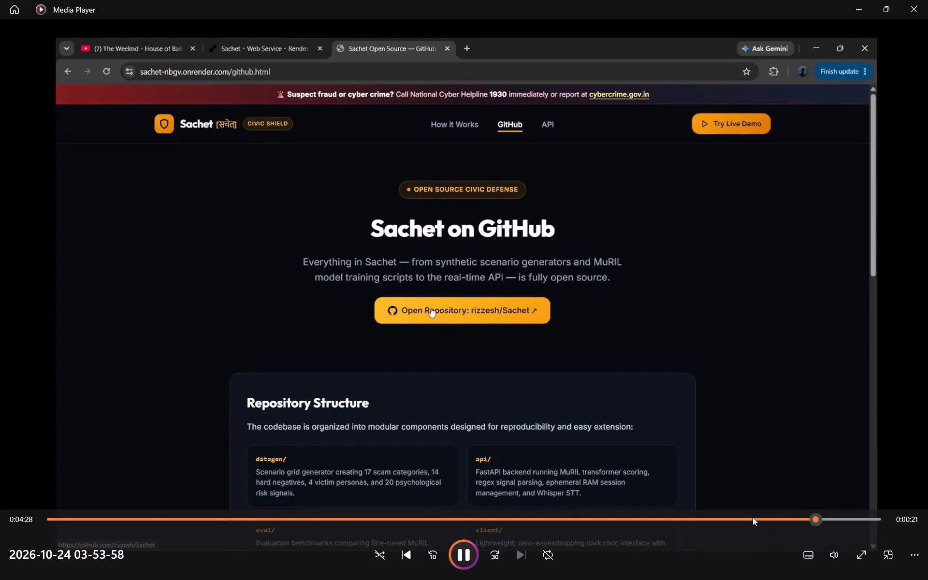
left_click(753, 517)
left_click(716, 517)
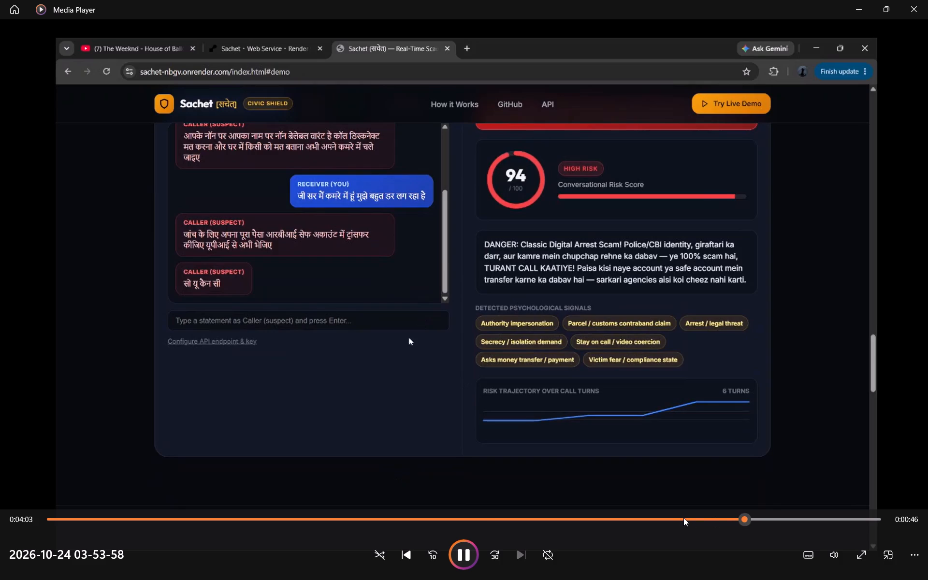
left_click(683, 518)
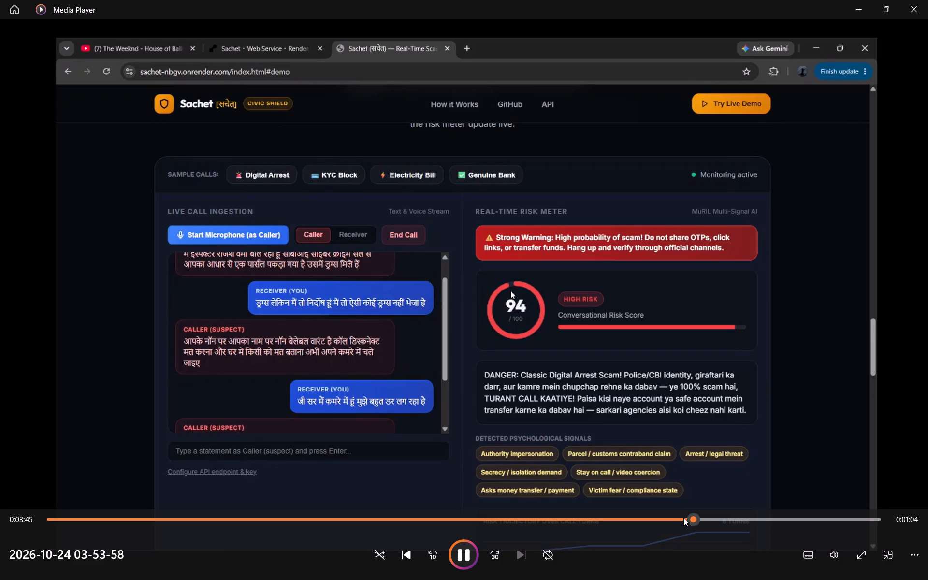
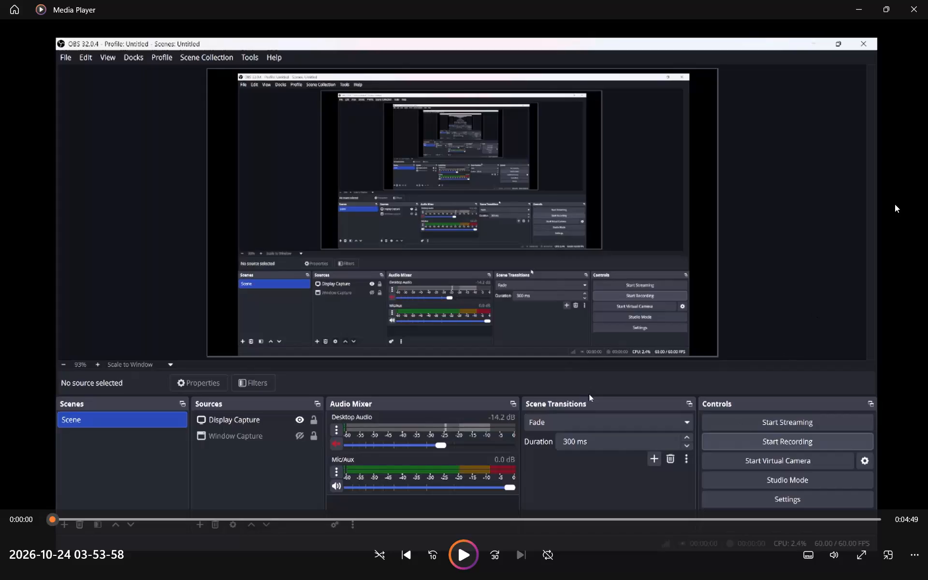
left_click(927, 0)
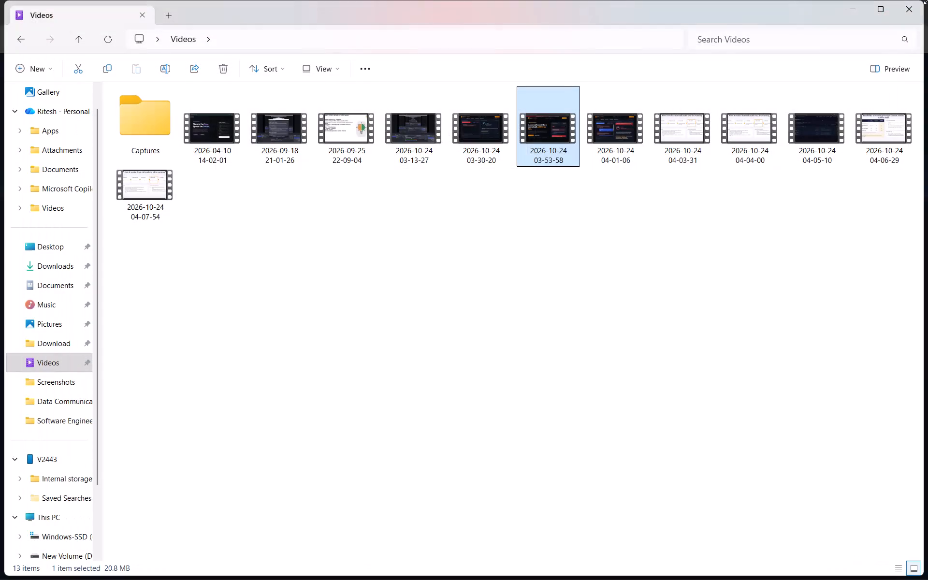
double_click(611, 125)
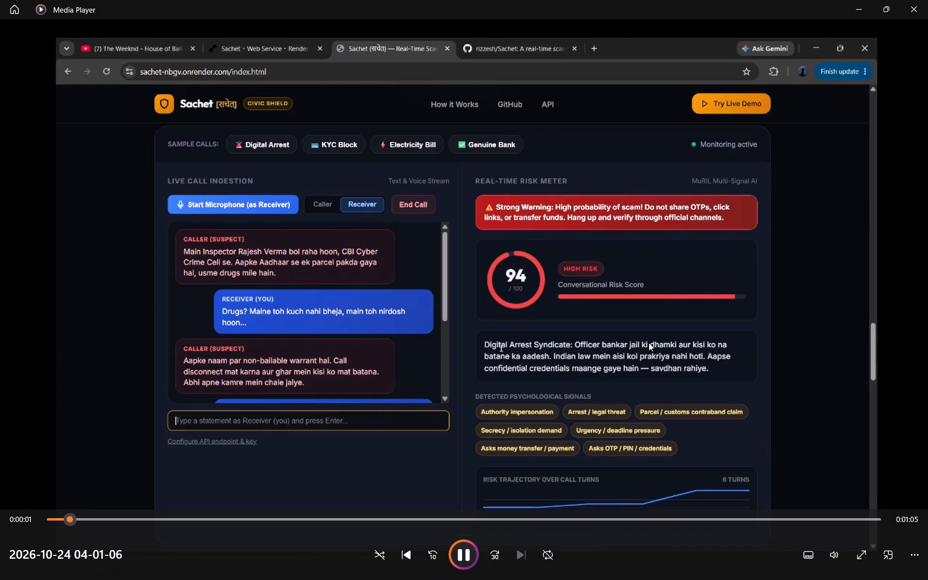
left_click(909, 556)
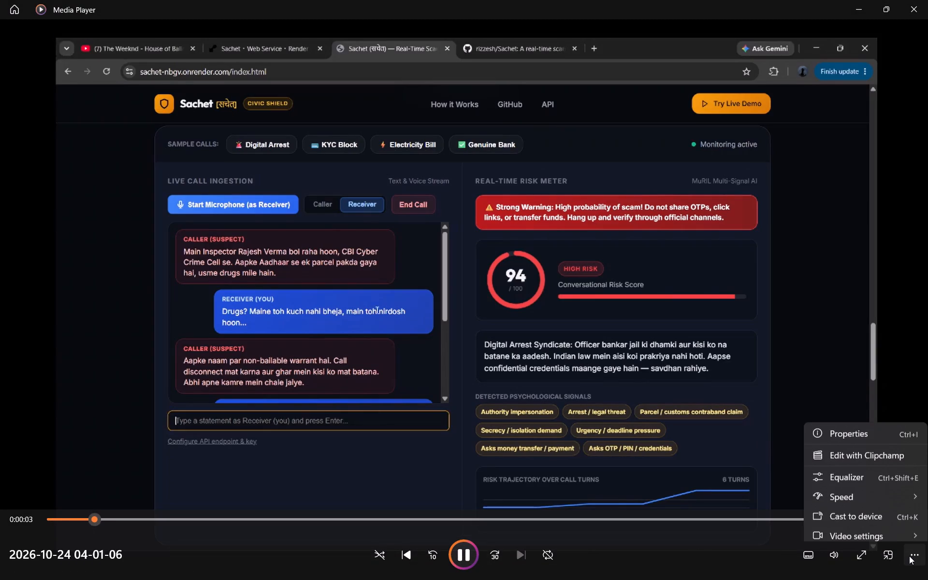
left_click(877, 498)
left_click(773, 458)
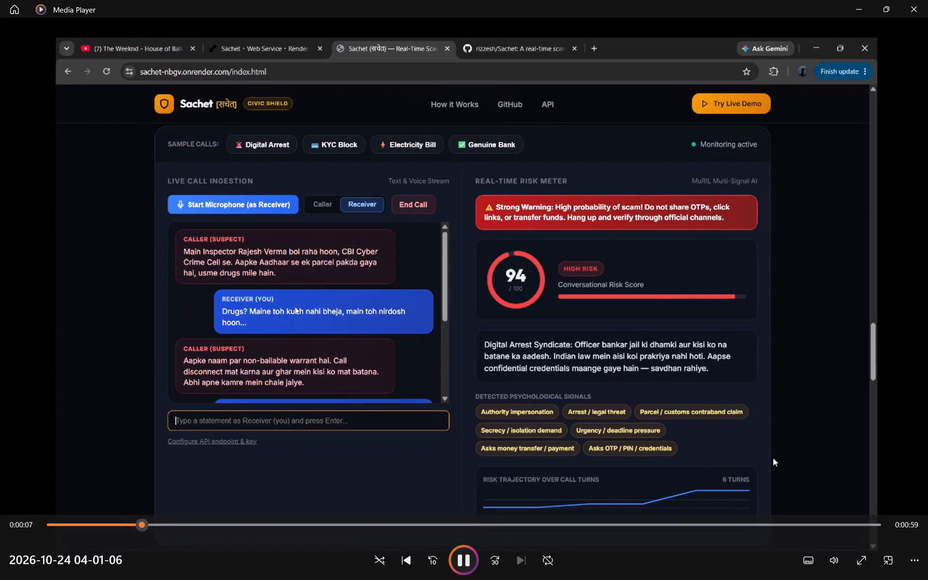
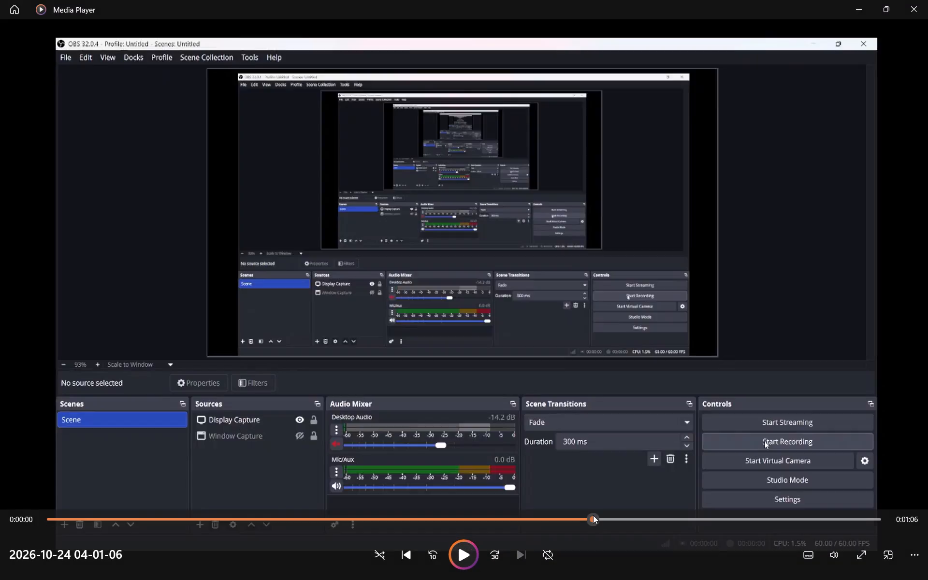
left_click(593, 515)
left_click(535, 515)
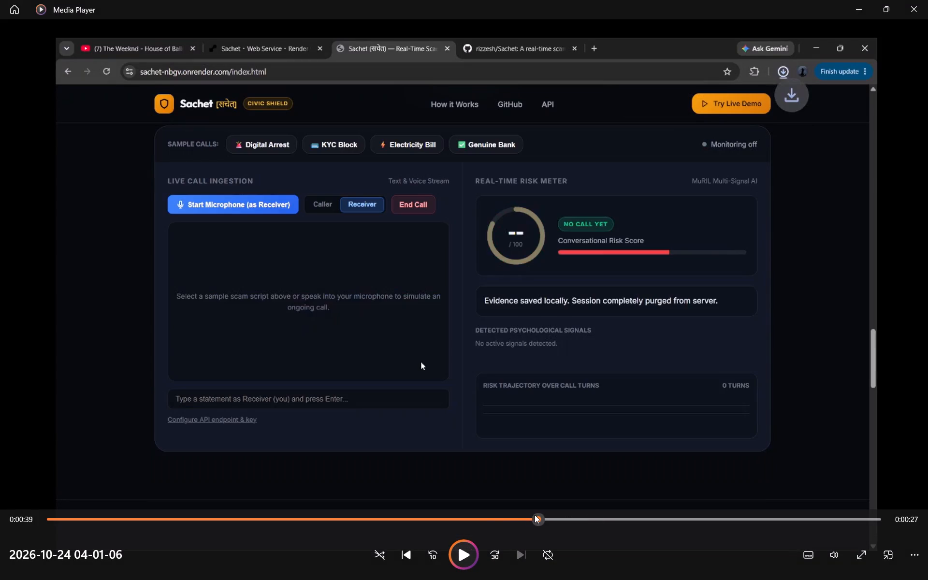
left_click(458, 547)
left_click(493, 518)
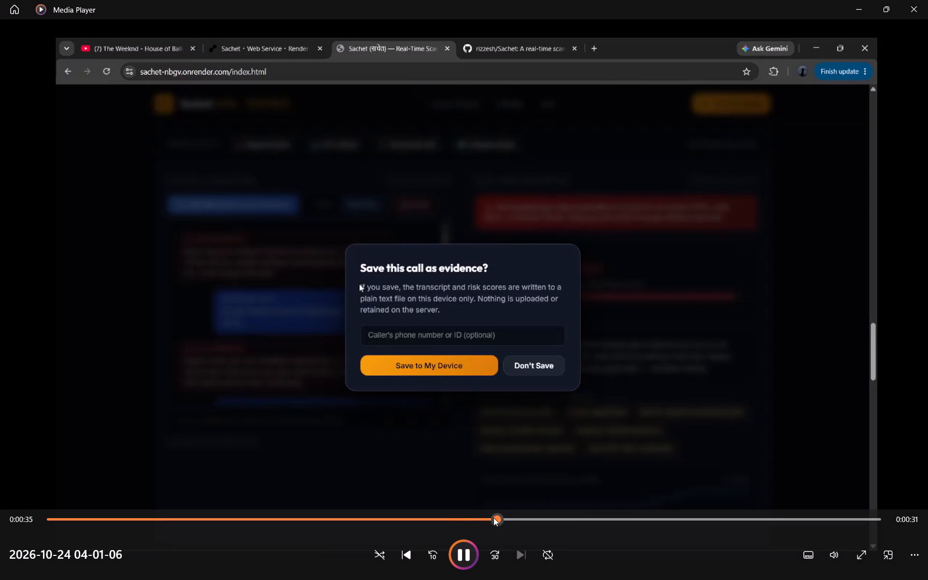
left_click(441, 521)
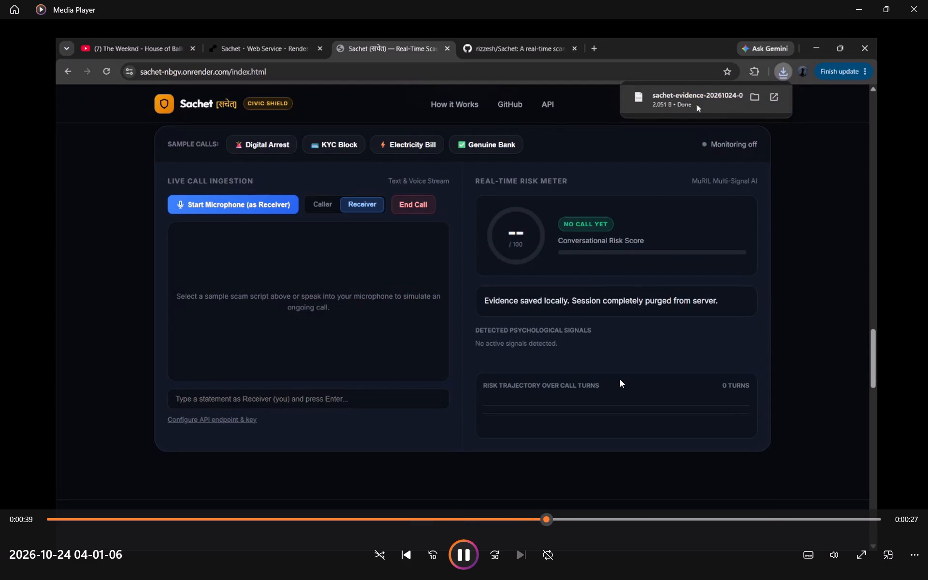
left_click(927, 0)
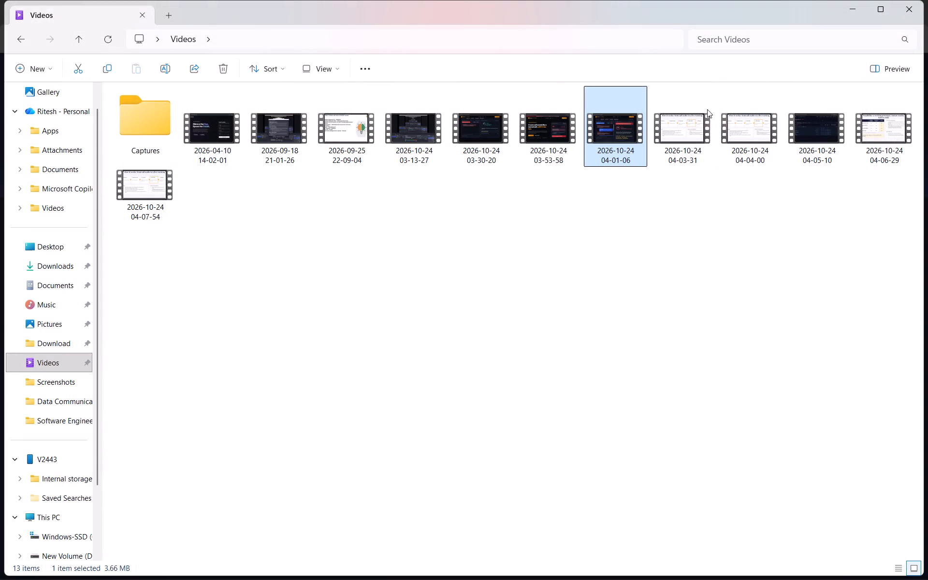
double_click(691, 121)
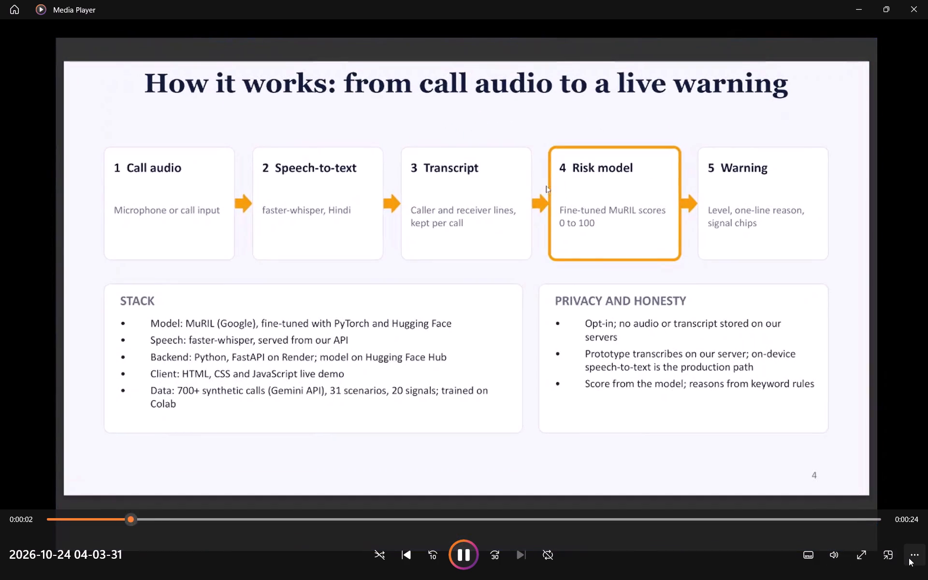
left_click(909, 558)
left_click(875, 498)
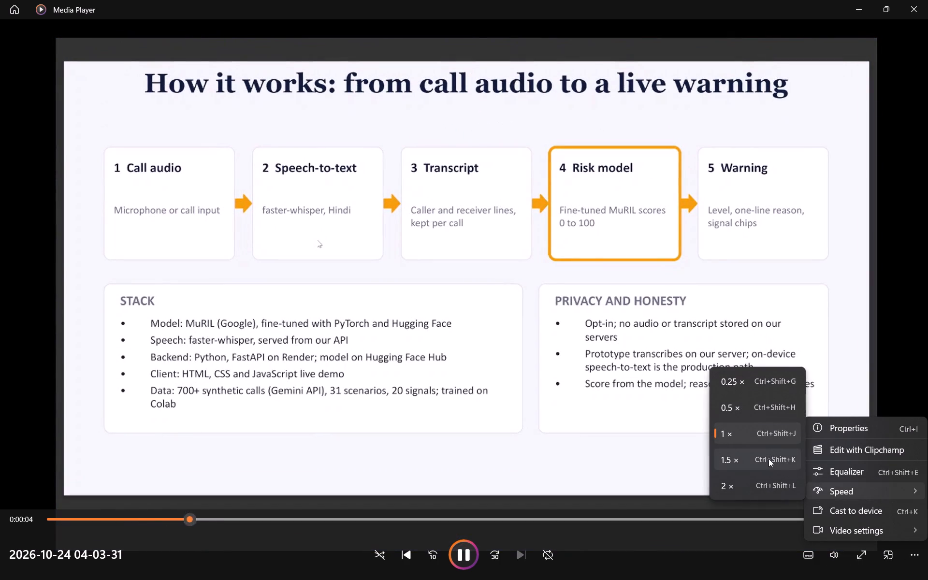
left_click(768, 460)
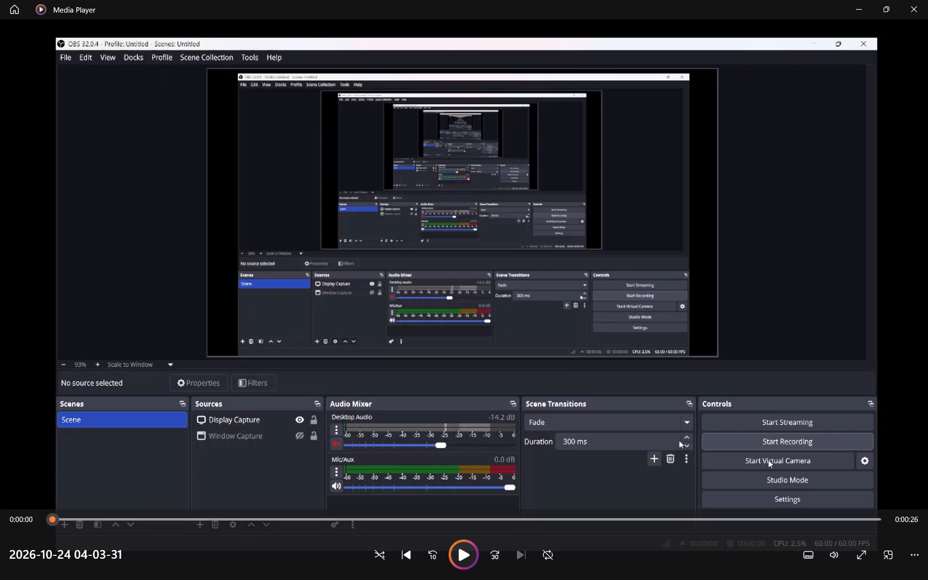
left_click(927, 0)
right_click(683, 123)
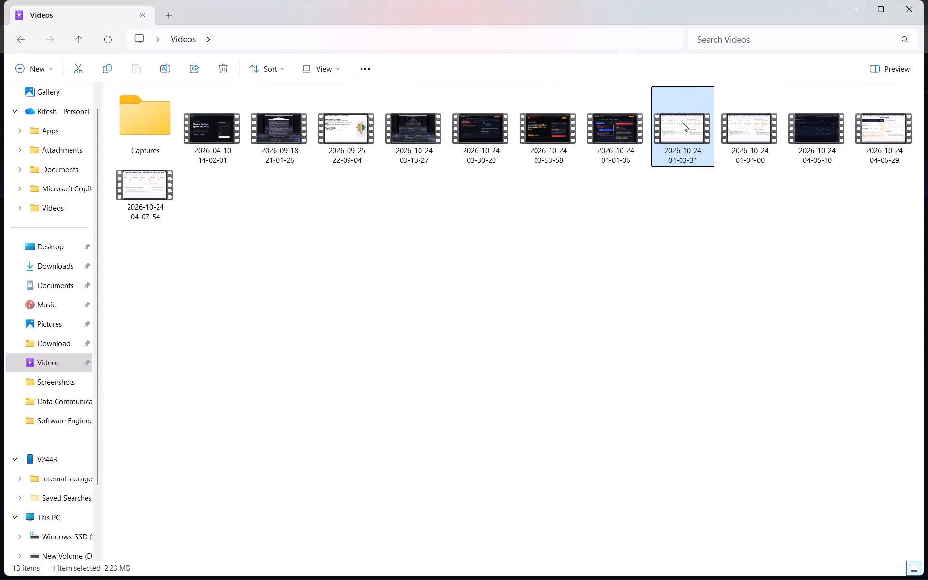
left_click(861, 138)
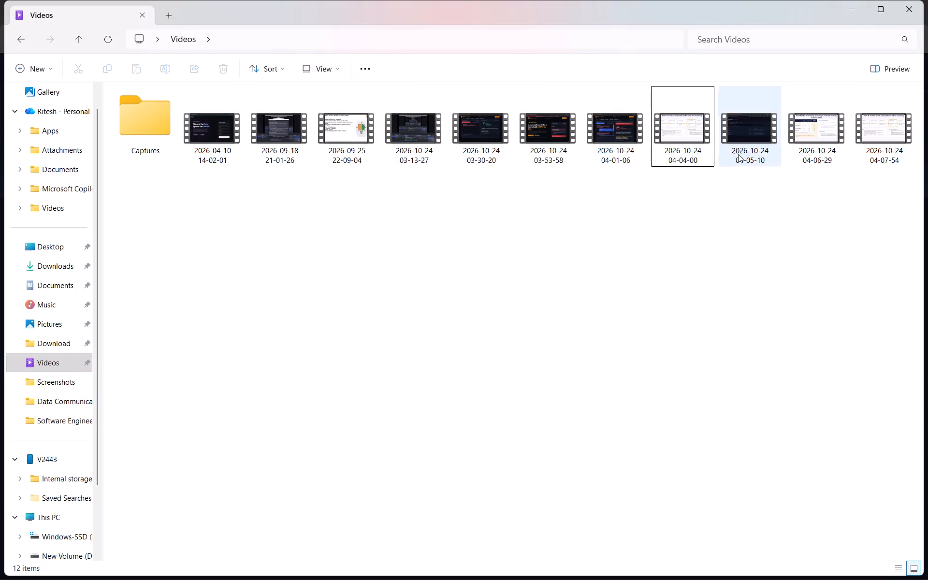
double_click(686, 124)
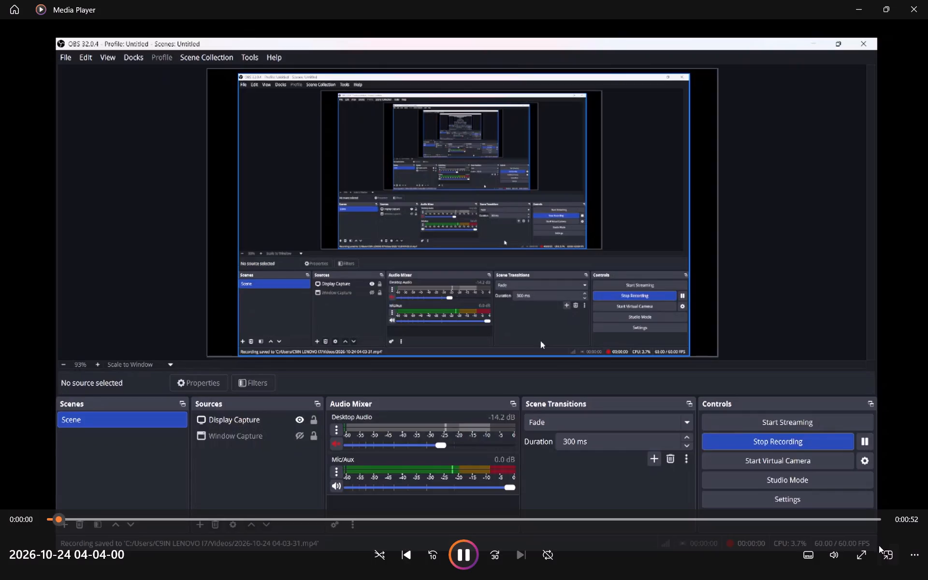
left_click(916, 552)
left_click(871, 489)
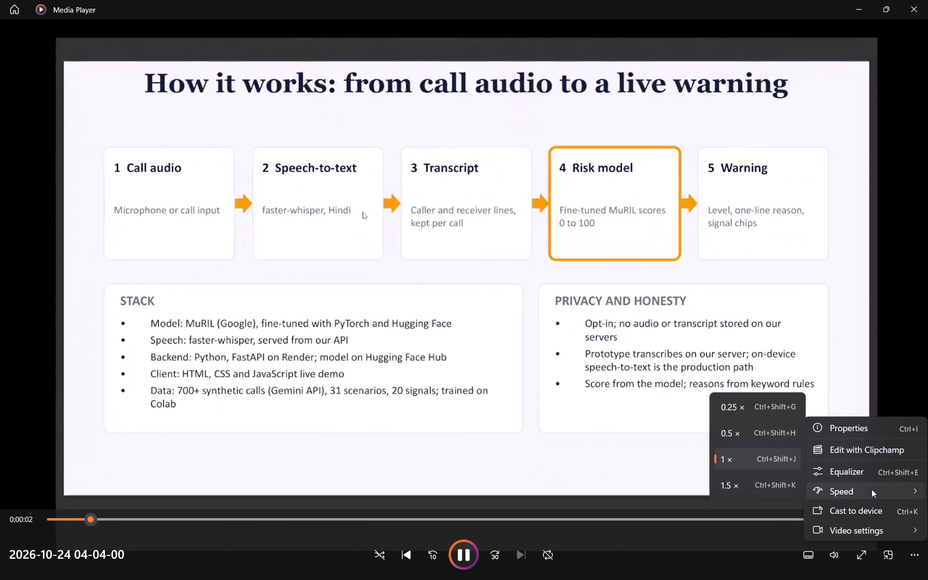
left_click(761, 460)
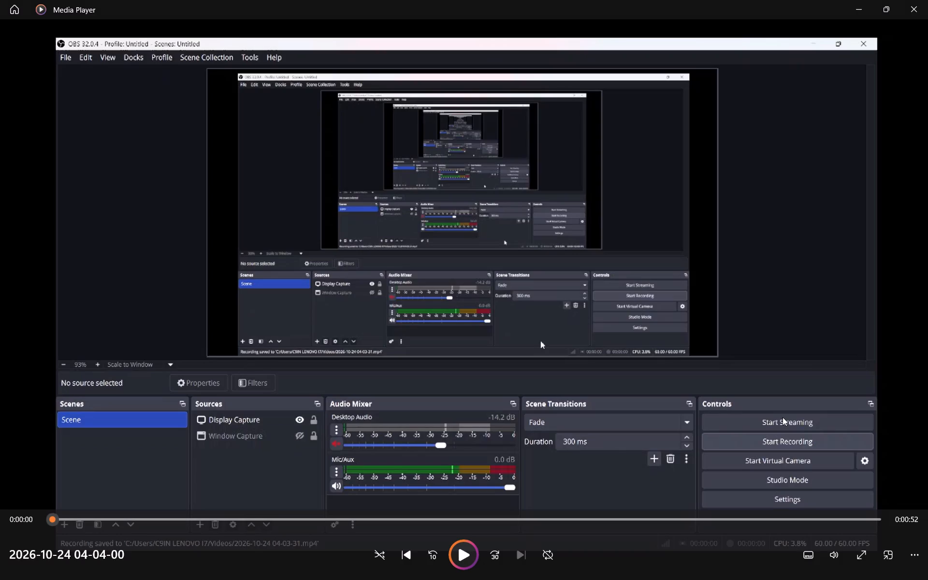
left_click(927, 12)
double_click(760, 119)
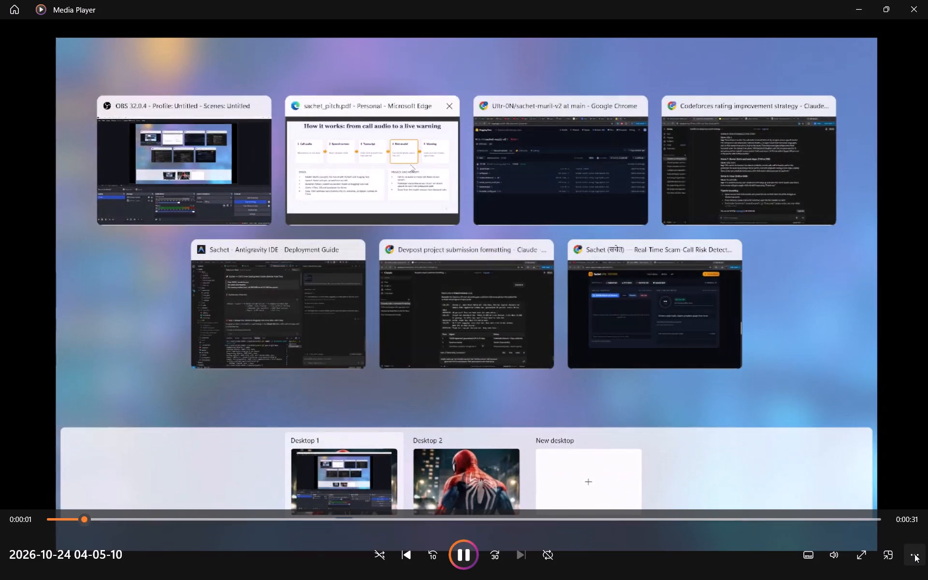
left_click(915, 556)
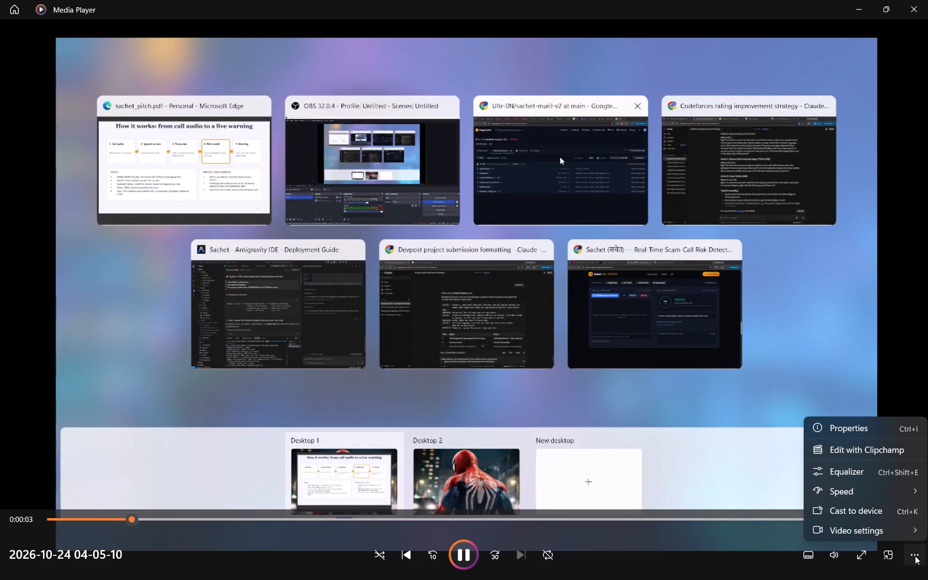
left_click(877, 485)
left_click(761, 459)
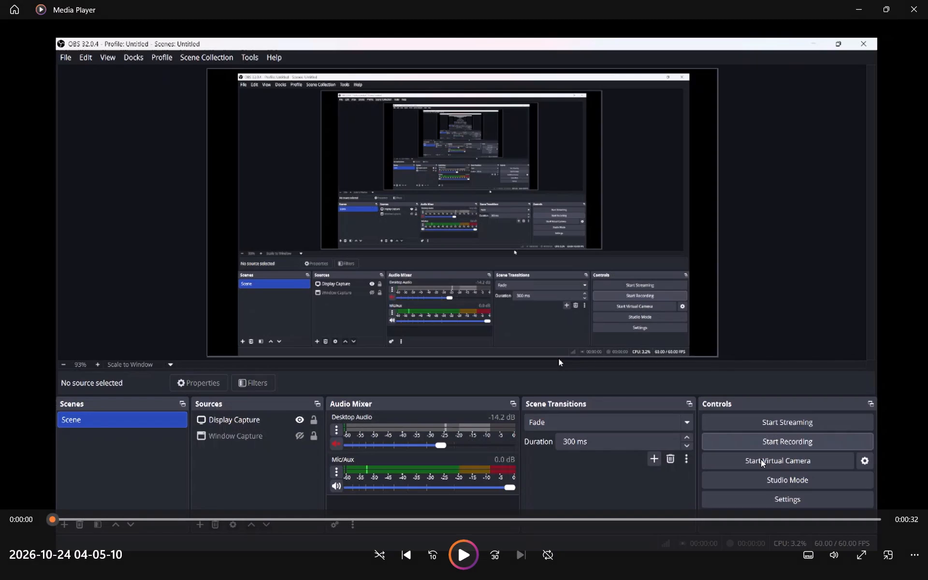
left_click(927, 0)
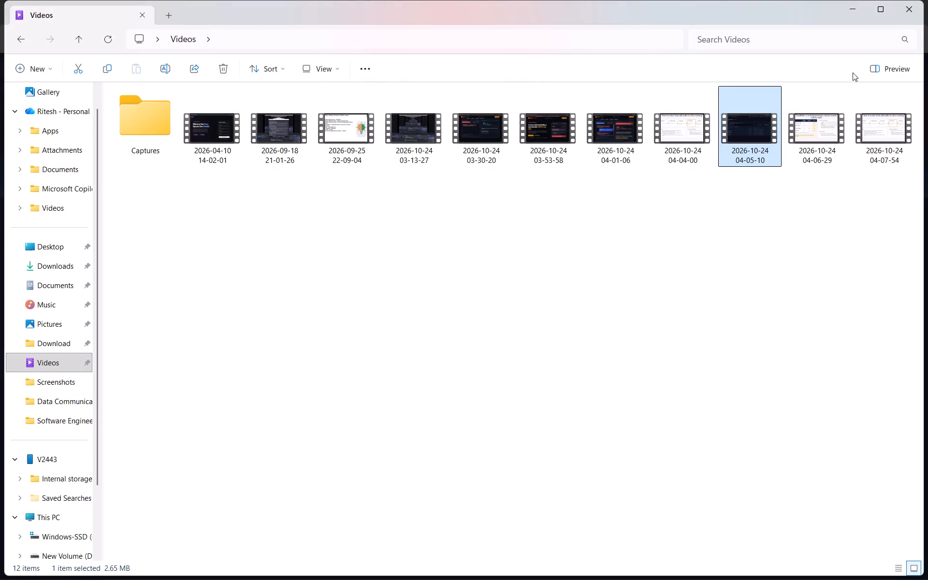
double_click(831, 119)
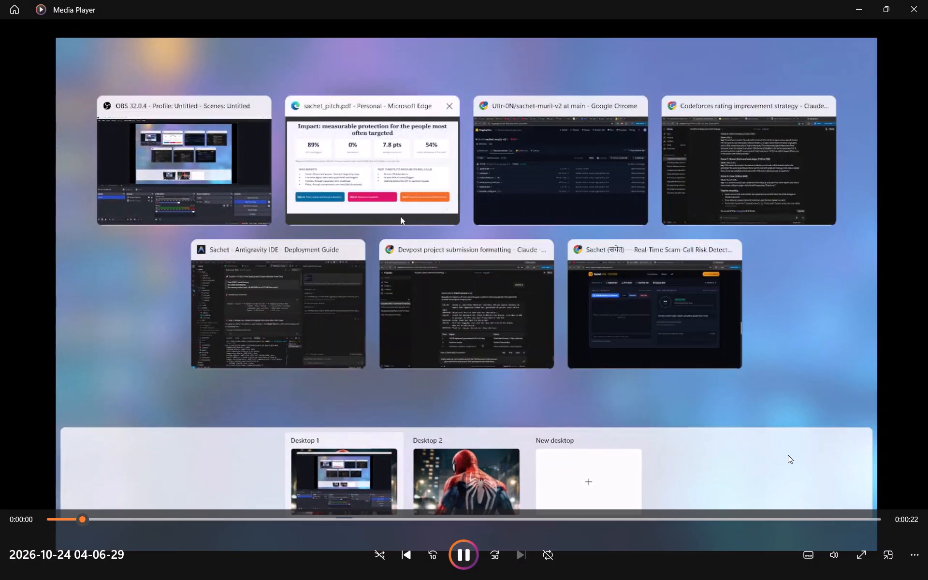
left_click(918, 560)
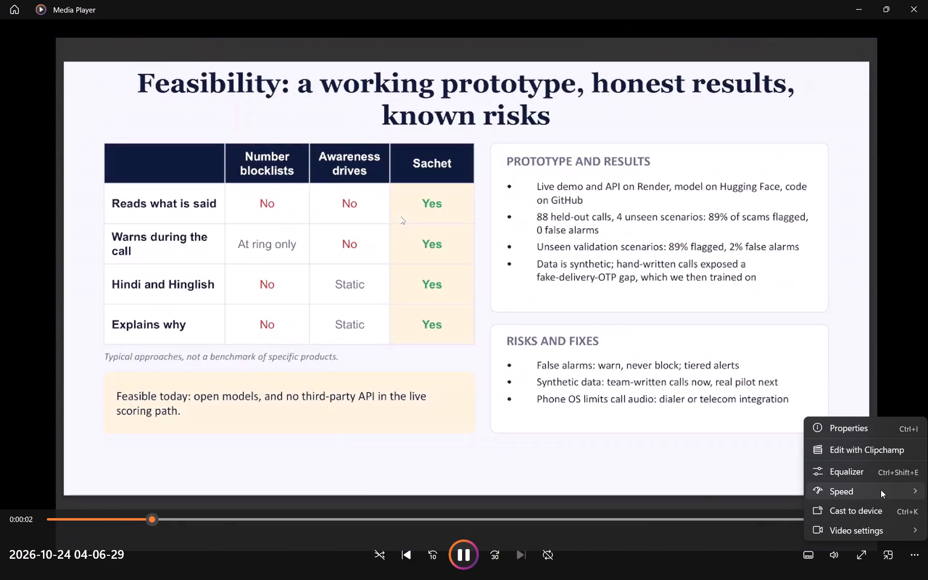
left_click(879, 488)
left_click(772, 460)
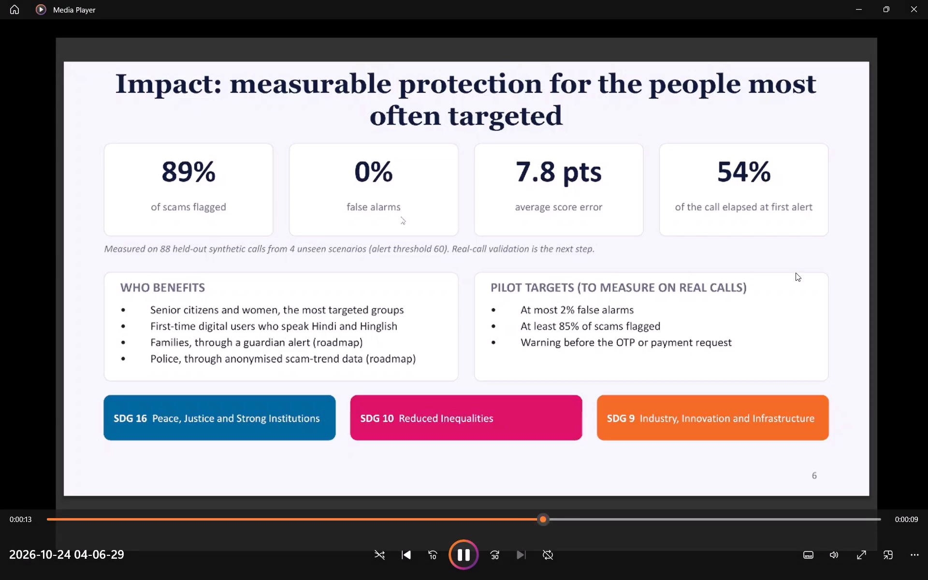
left_click(927, 5)
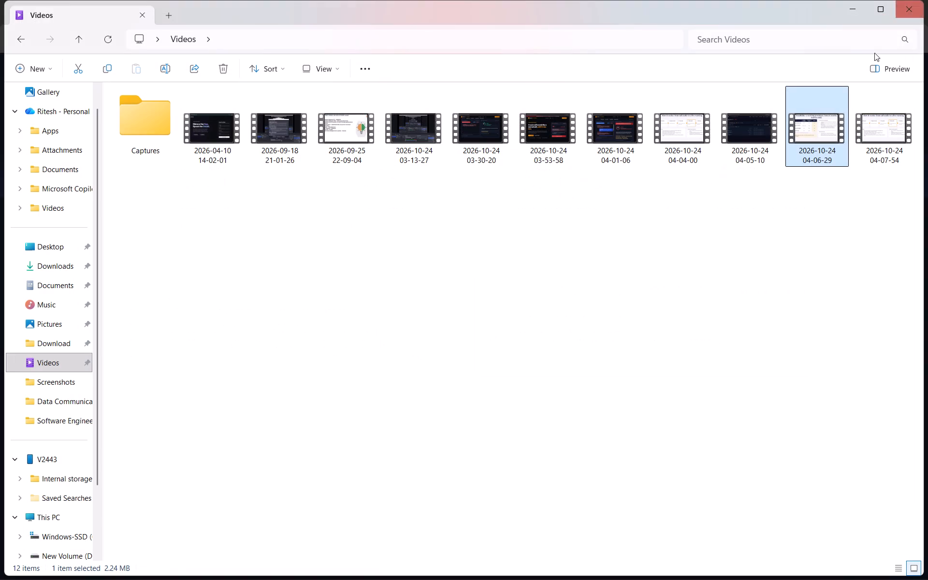
right_click(817, 125)
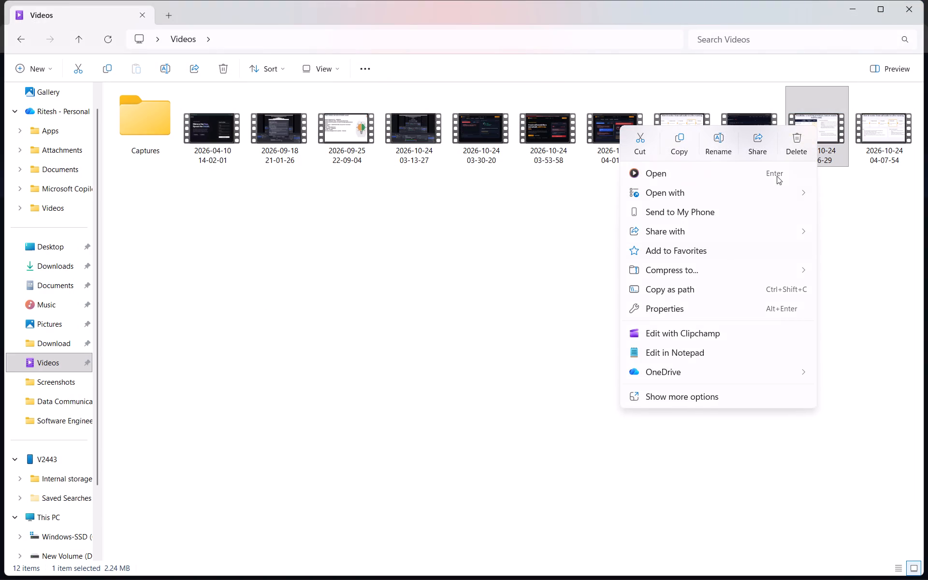
left_click(796, 149)
double_click(815, 129)
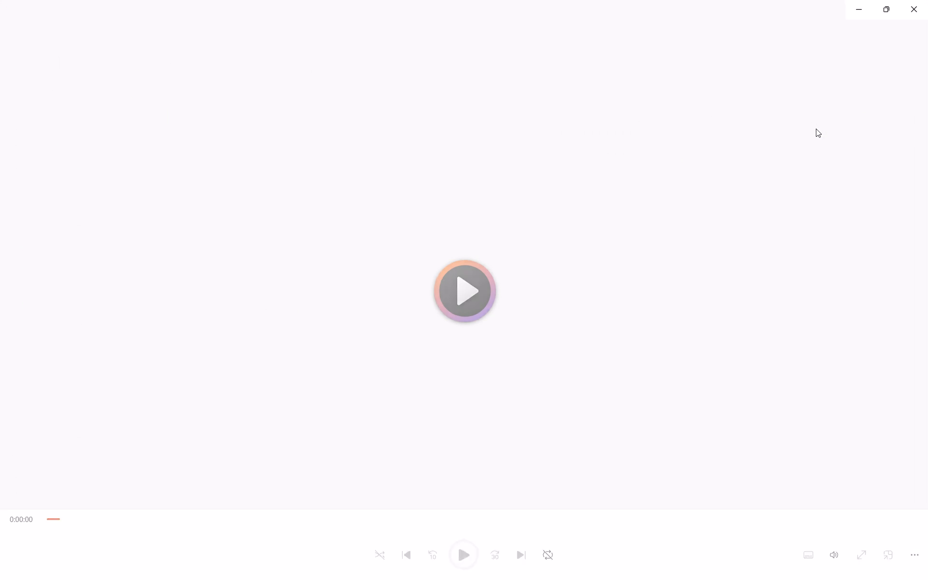
left_click(907, 549)
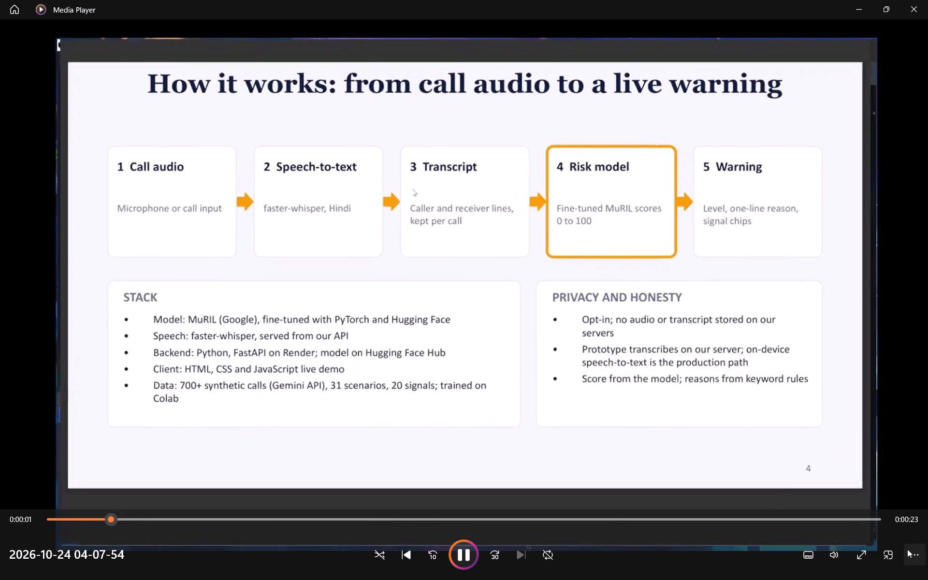
left_click(878, 501)
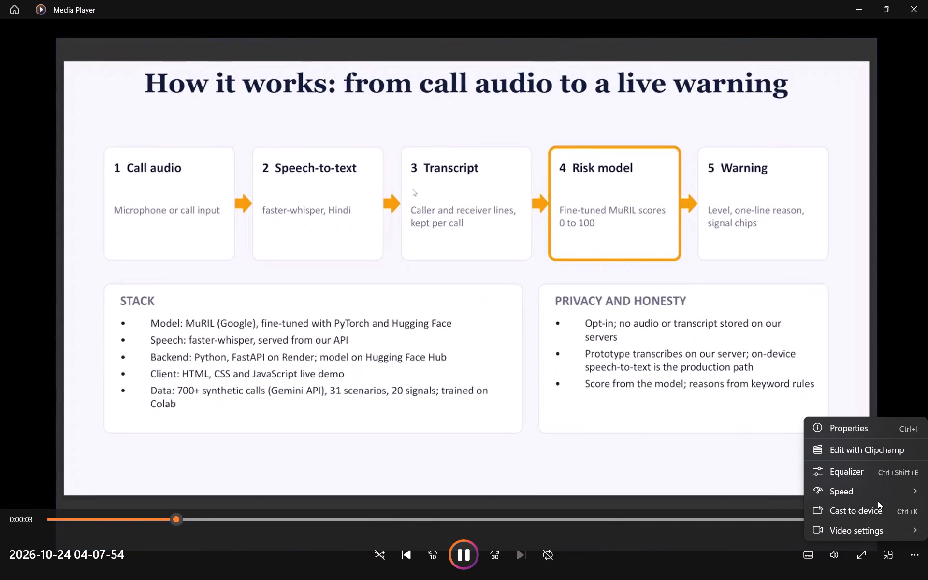
left_click(875, 495)
left_click(782, 467)
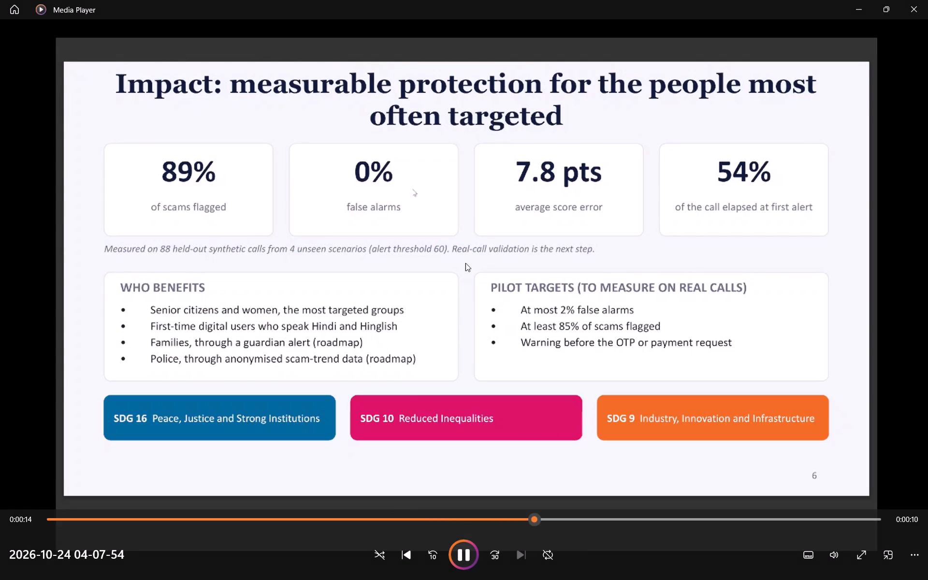
left_click(927, 0)
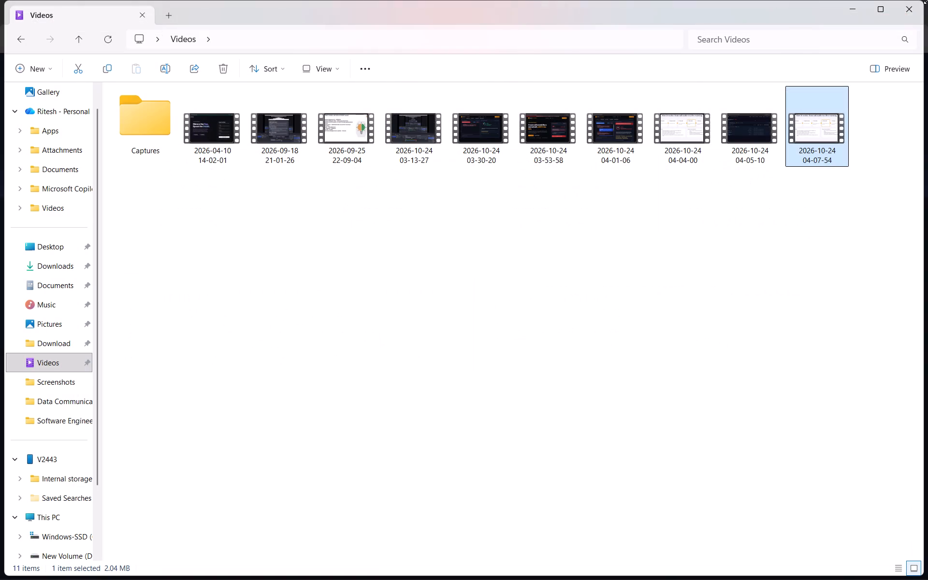
left_click(489, 257)
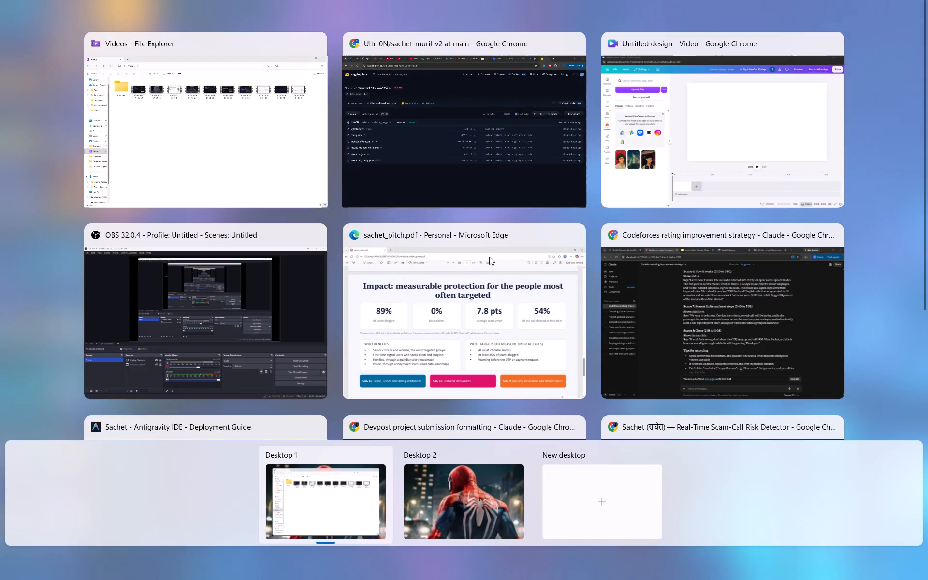
left_click(662, 144)
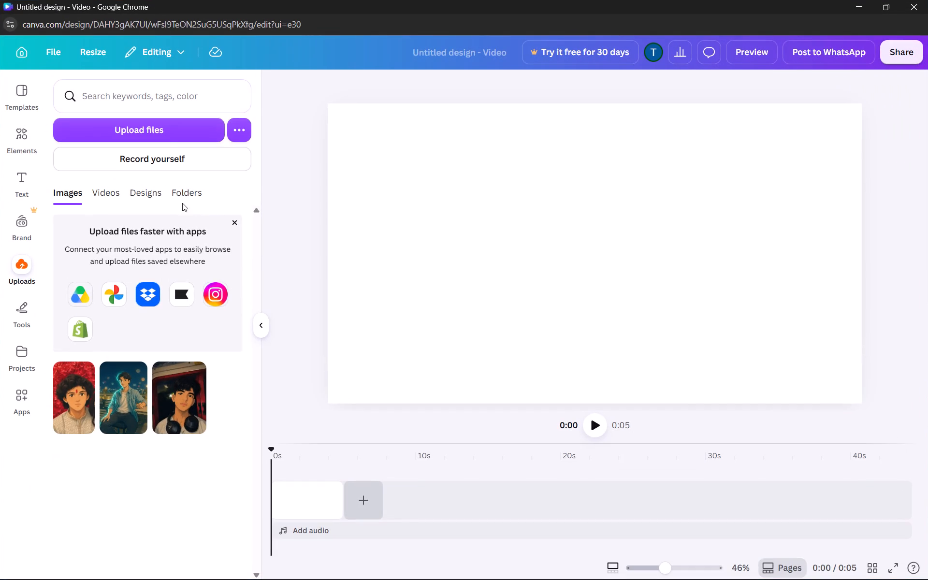
left_click(167, 135)
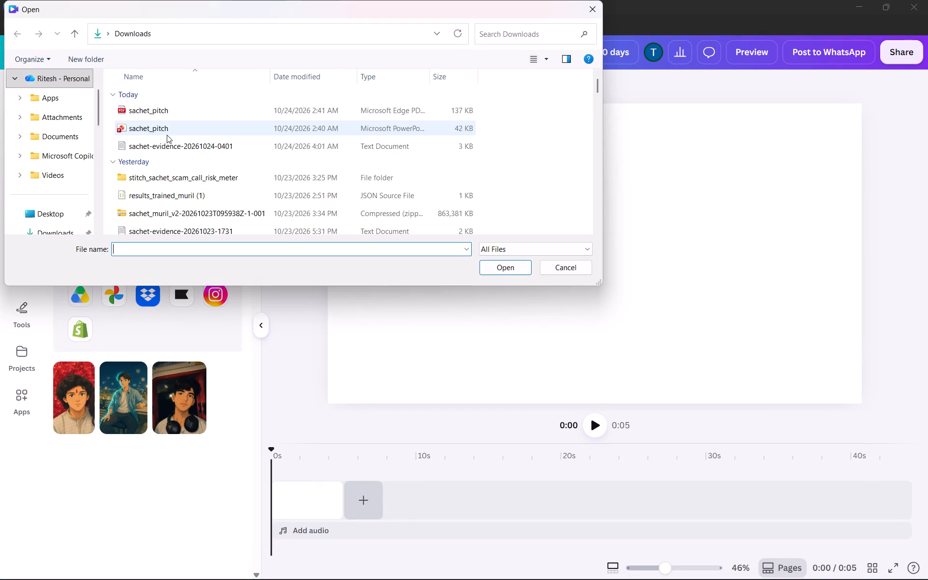
scroll(61, 205, "down", 1)
left_click(59, 210)
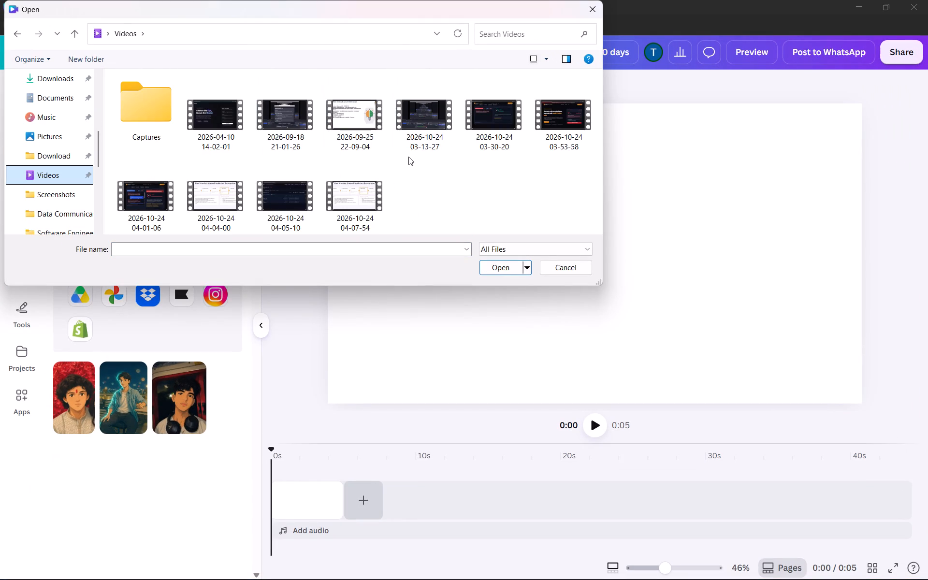
left_click_drag(408, 157, 567, 133)
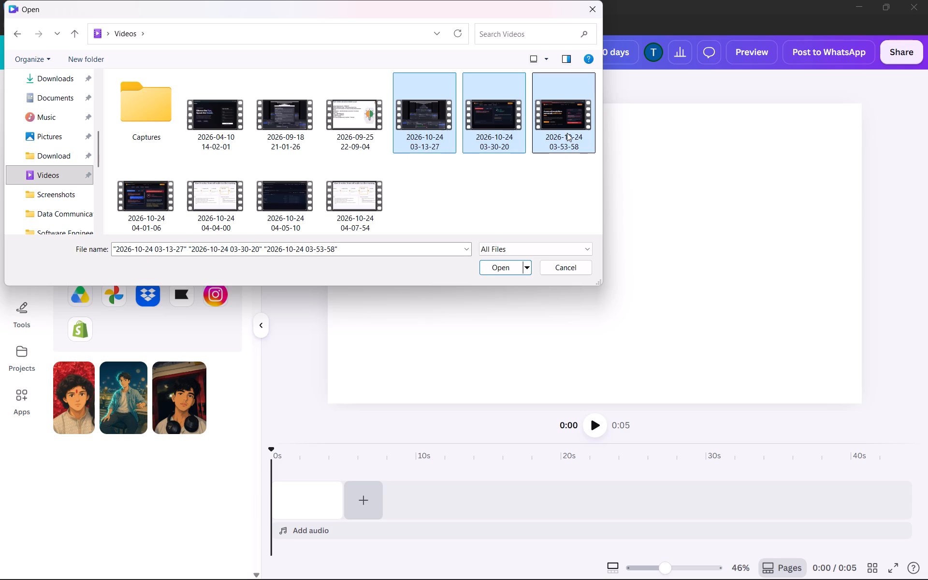
left_click(502, 270)
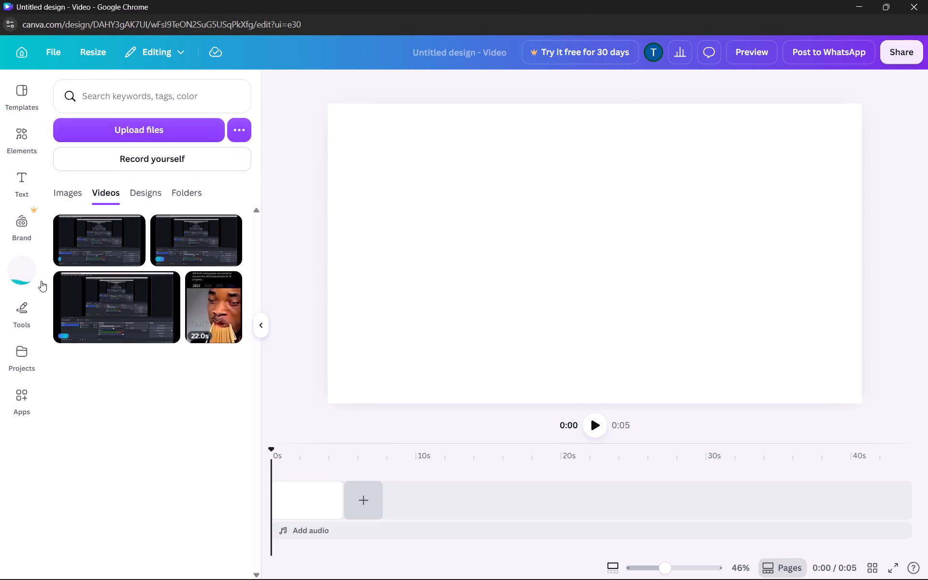
left_click(134, 134)
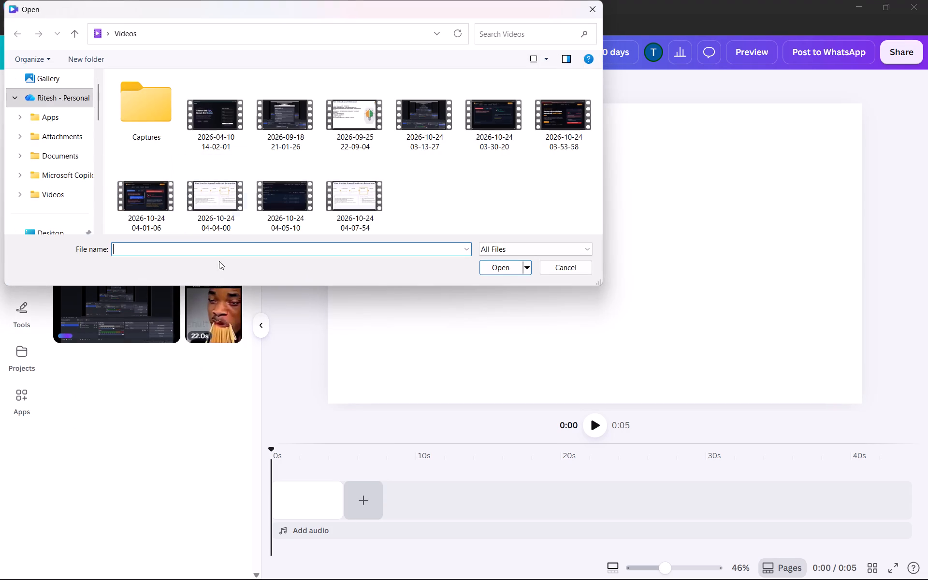
left_click_drag(411, 205, 217, 209)
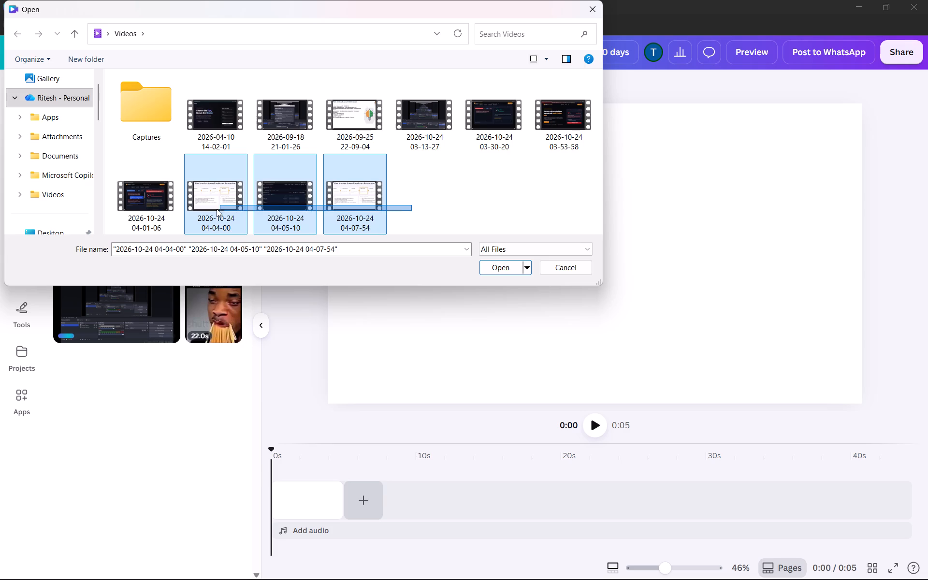
left_click_drag(217, 209, 152, 204)
scroll(418, 217, "down", 1)
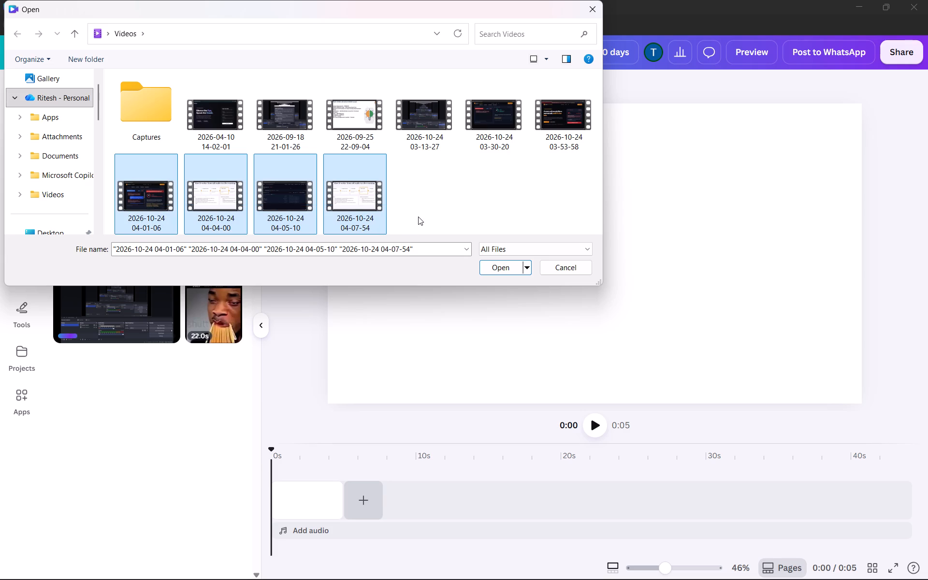
left_click(501, 265)
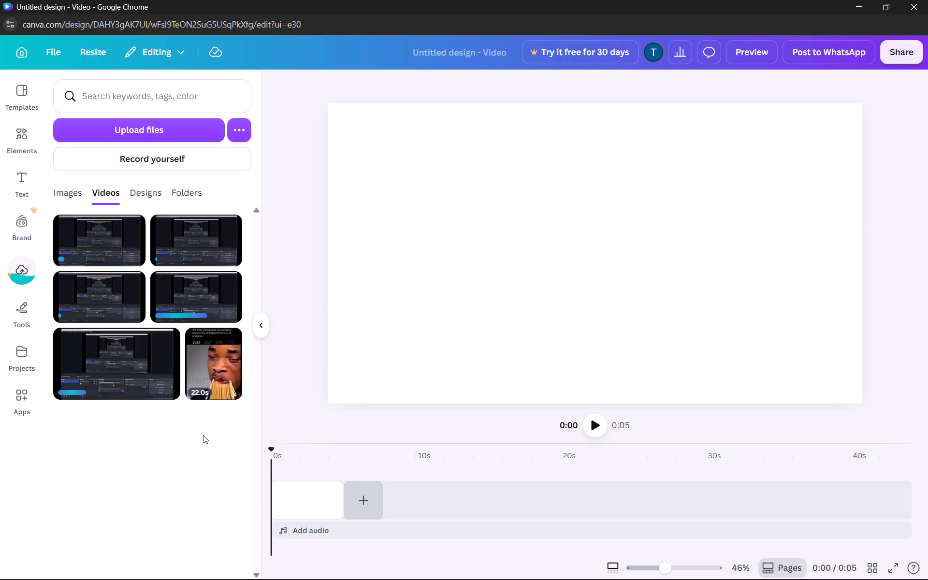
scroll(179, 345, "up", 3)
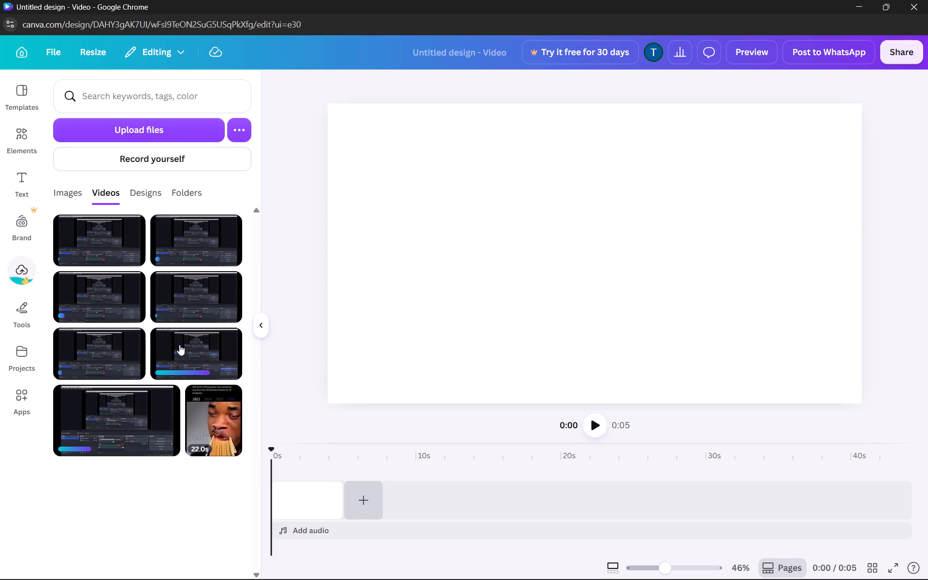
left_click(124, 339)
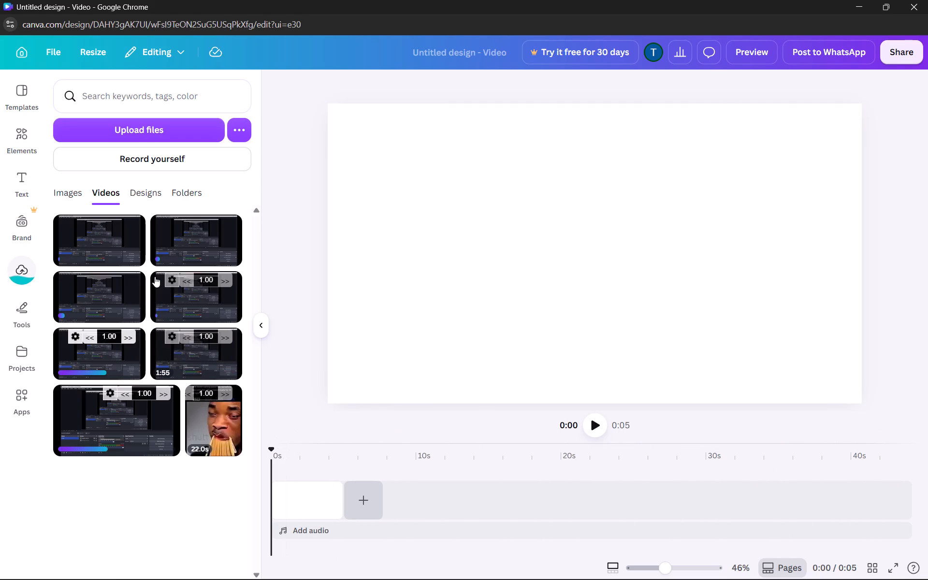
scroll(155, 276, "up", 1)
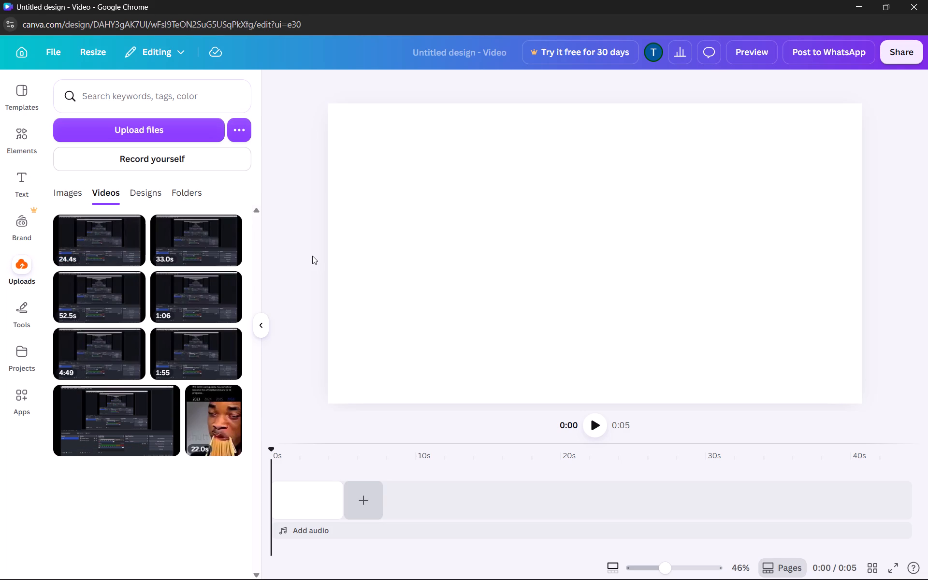
scroll(122, 320, "up", 5)
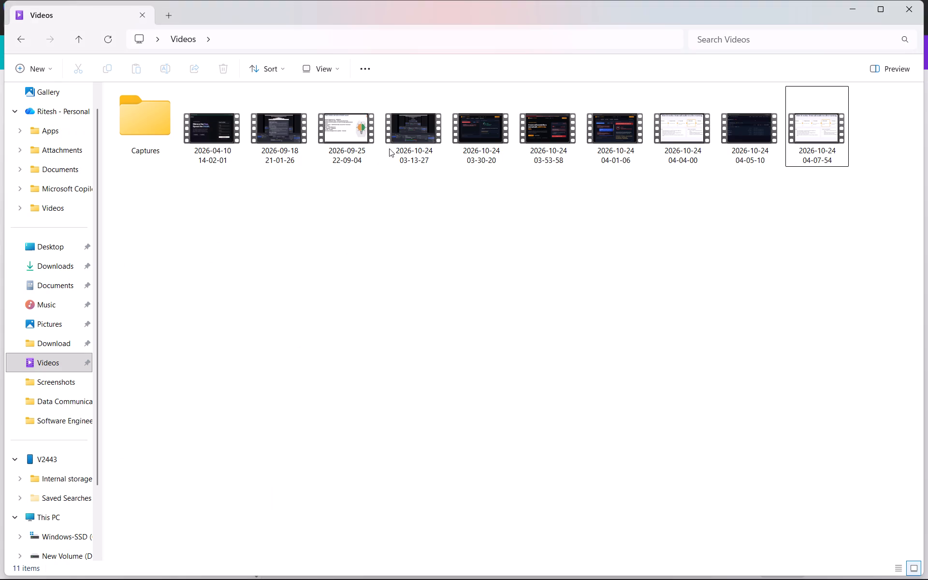
double_click(402, 137)
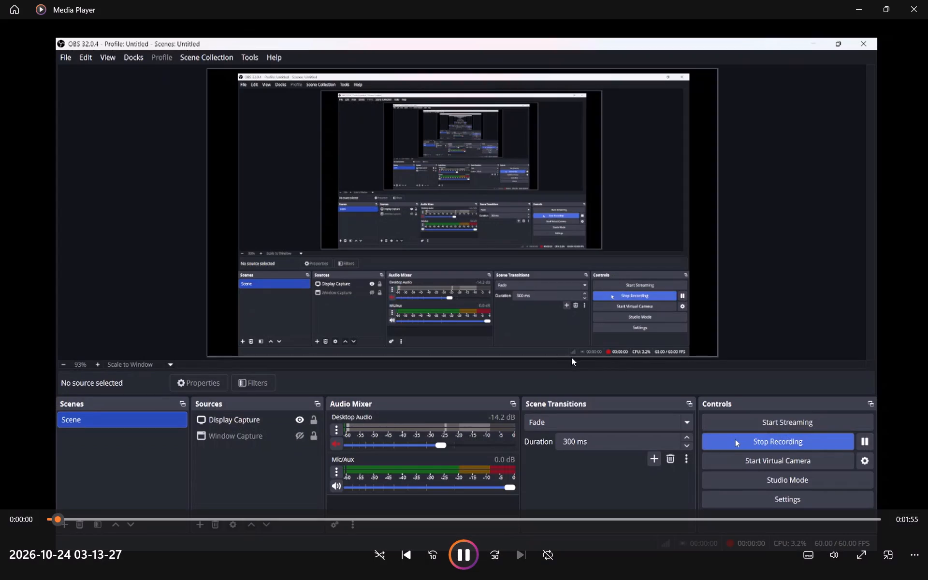
left_click(927, 0)
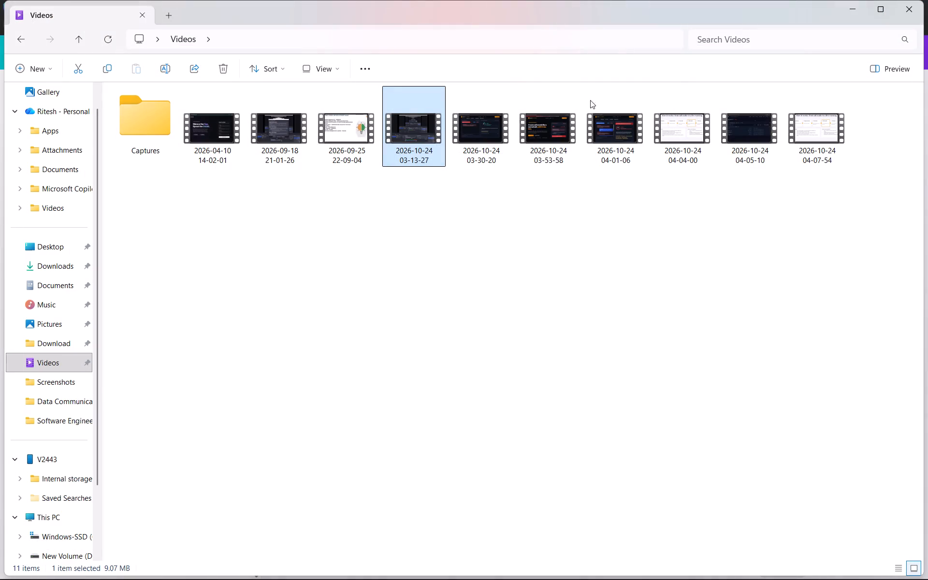
double_click(480, 127)
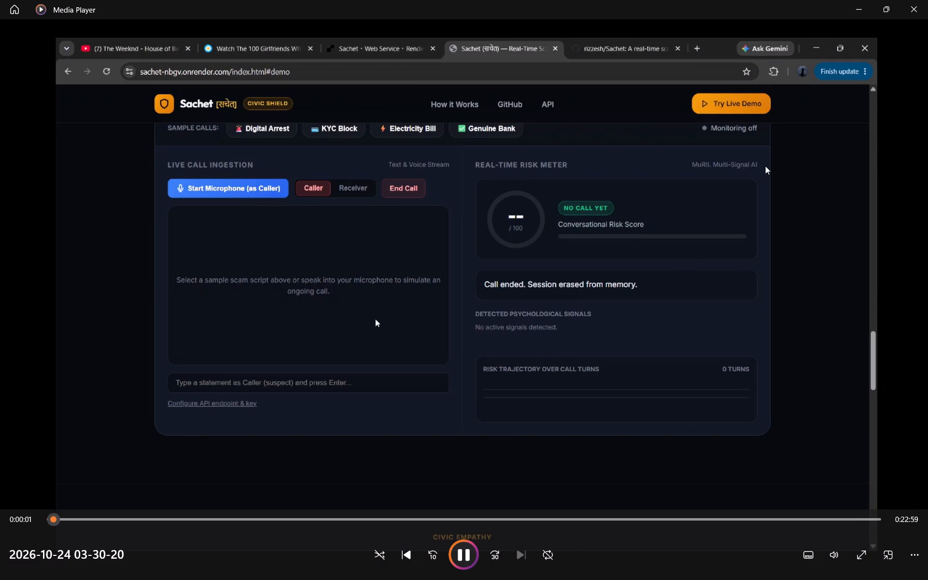
left_click(893, 1)
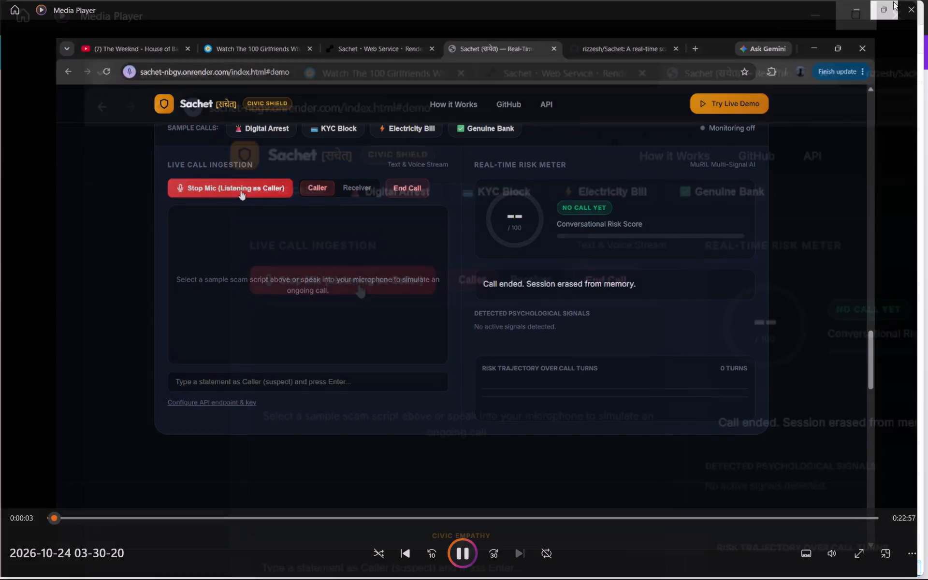
left_click(628, 32)
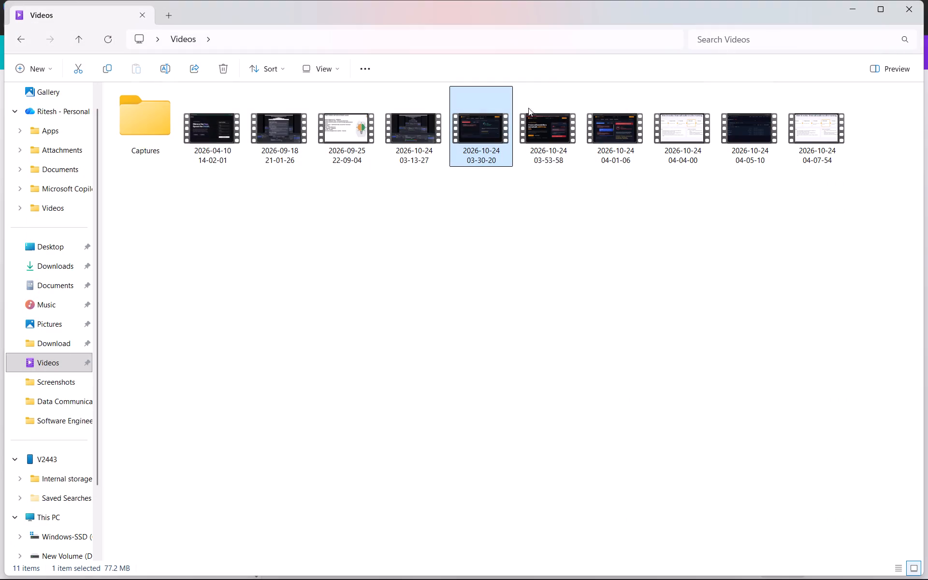
right_click(485, 128)
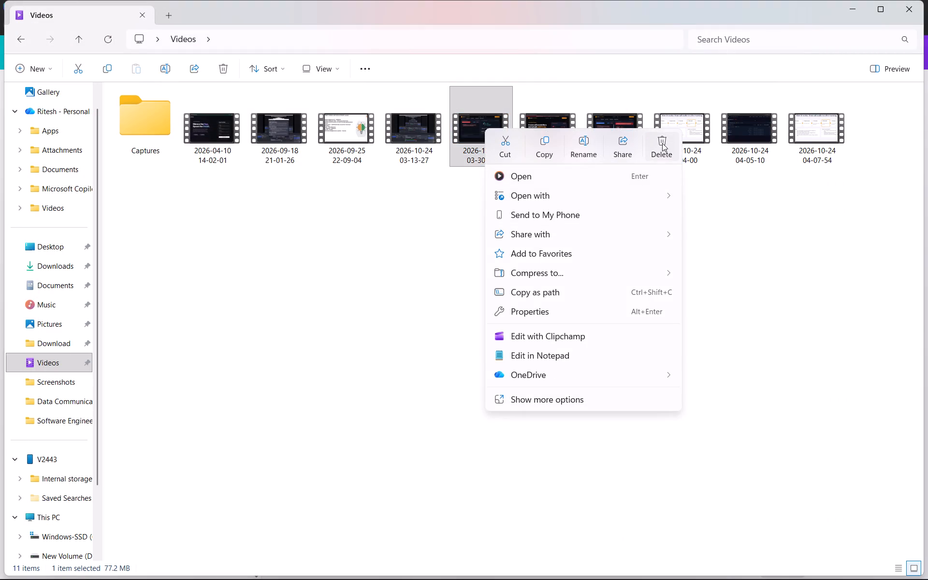
left_click(662, 143)
left_click(573, 276)
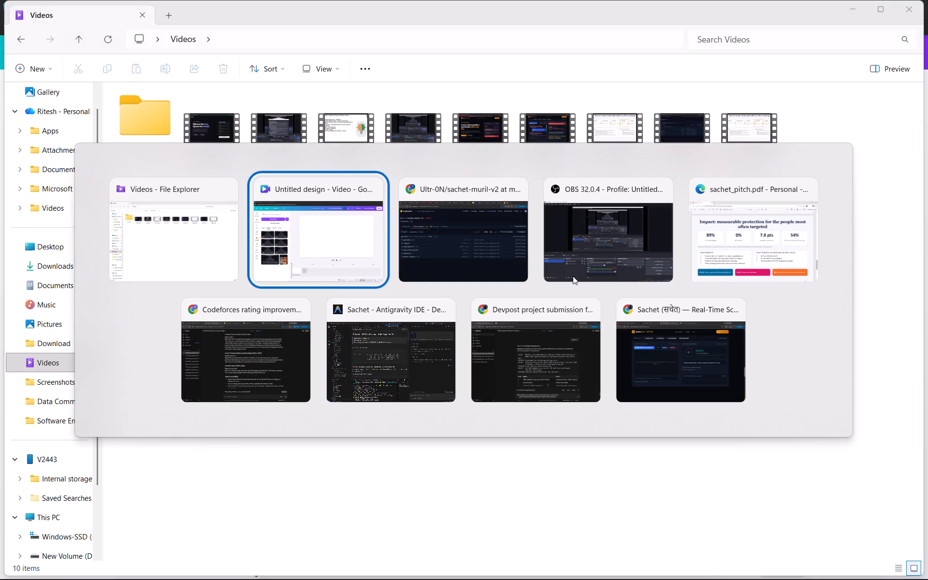
Switch back to the Canva video design and move the uploaded 23:00 recording to Trash.
scroll(186, 321, "up", 2)
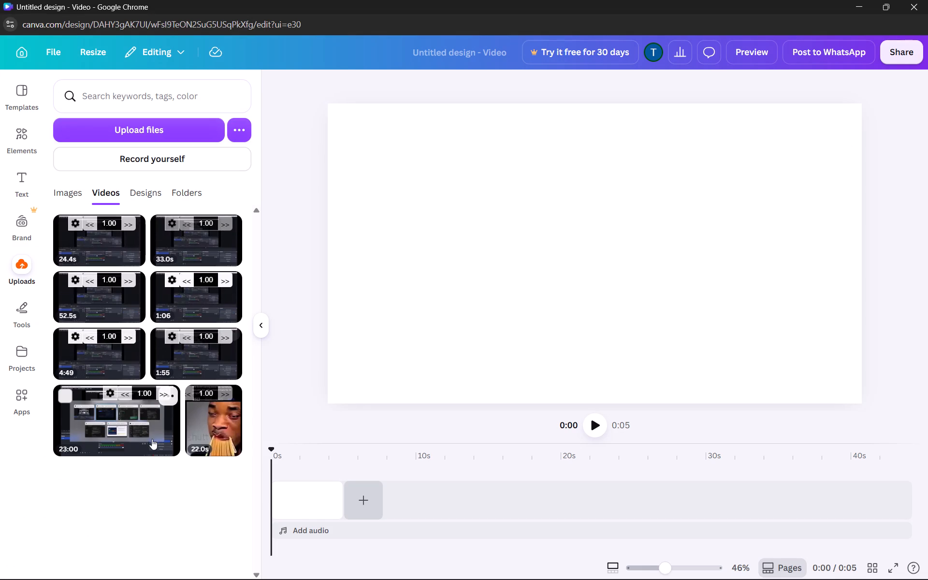
right_click(145, 426)
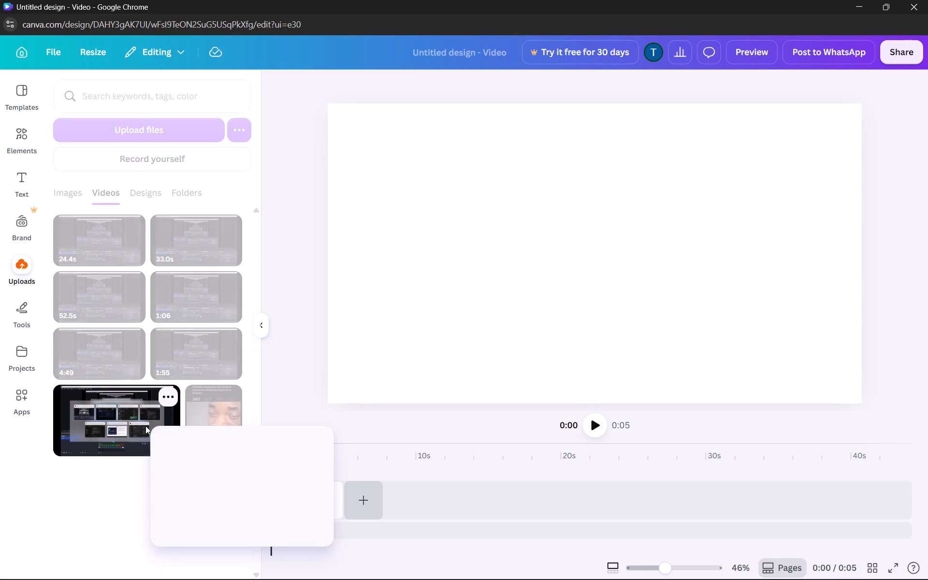
left_click(221, 560)
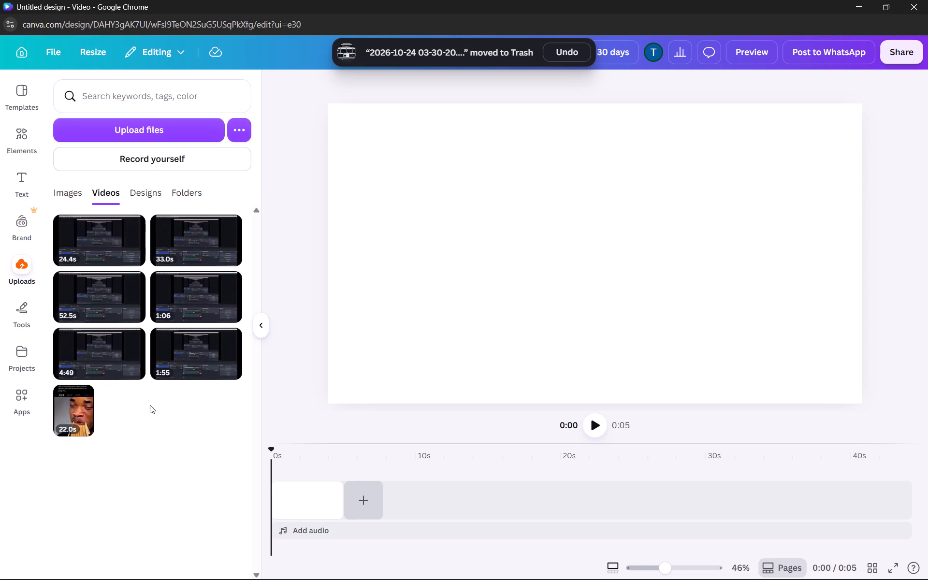
Add the uploaded 1:55 recording to the video design's timeline.
left_click(191, 362)
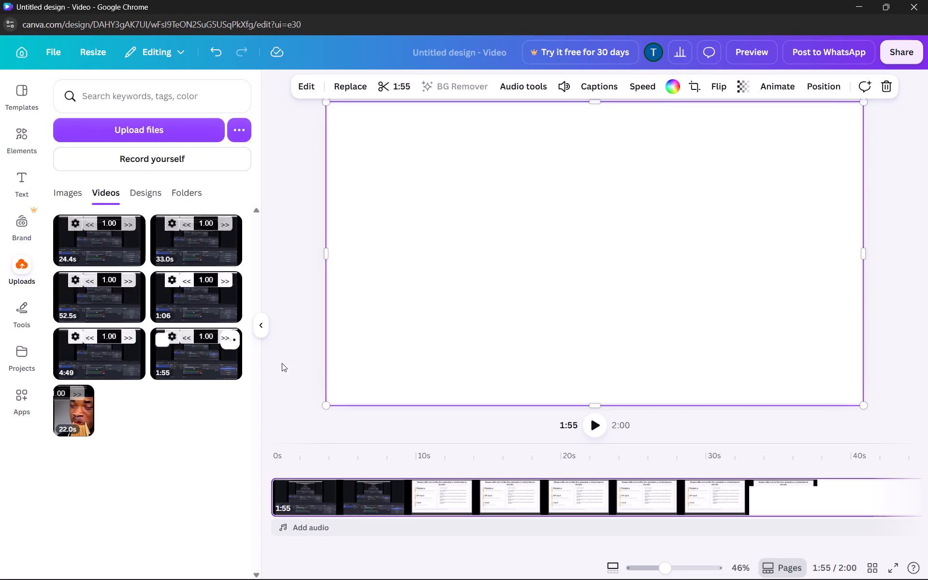
Play the 1:55 clip from about 1:26 to 1:33 to check where the slide presentation ends.
left_click(590, 423)
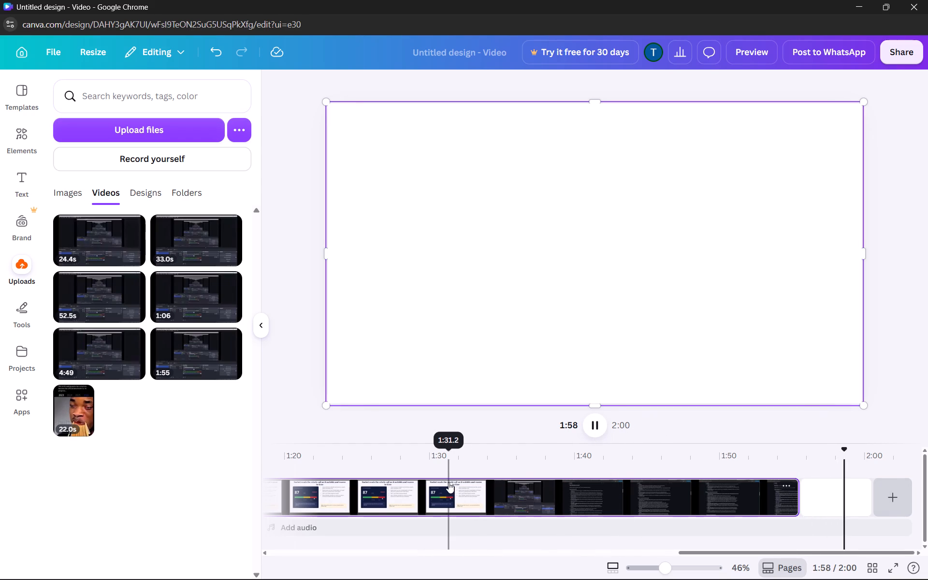
scroll(449, 482, "right", 19)
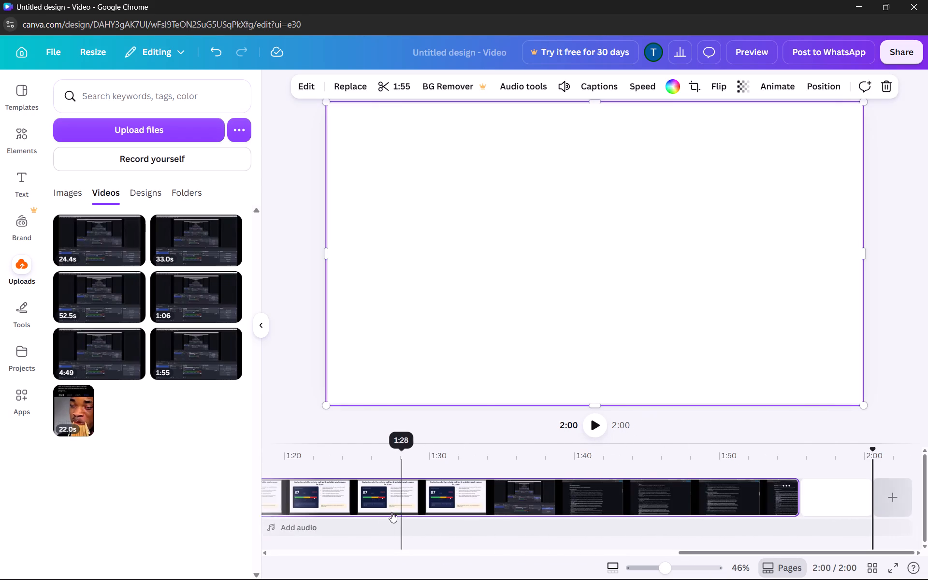
left_click(377, 535)
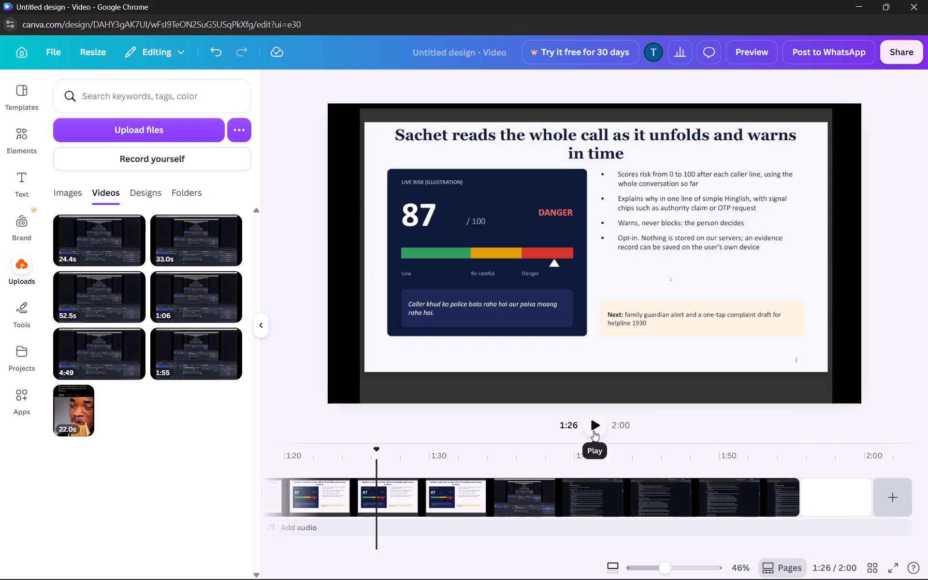
left_click(594, 431)
scroll(464, 550, "right", 20)
scroll(464, 550, "right", 5)
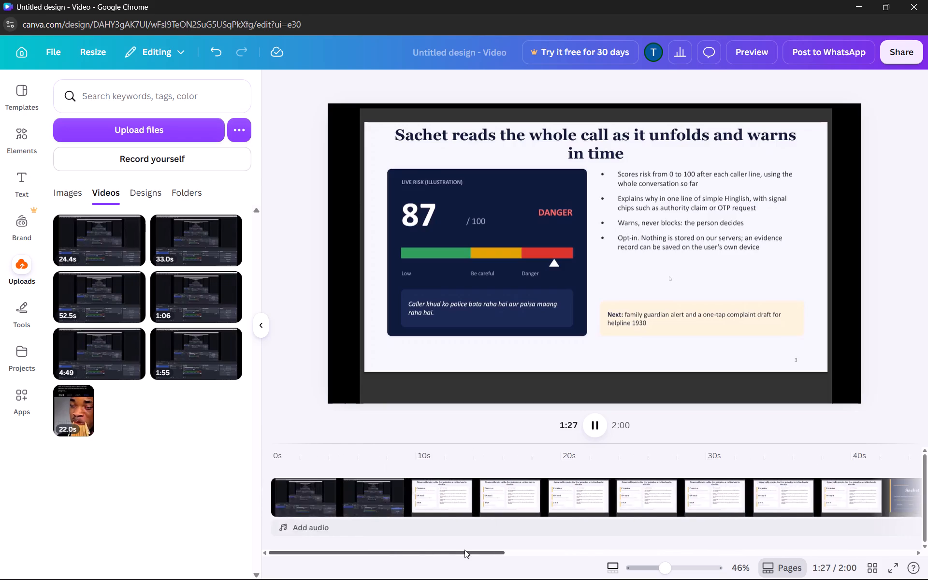
scroll(464, 550, "right", 2)
scroll(464, 550, "right", 20)
scroll(464, 550, "right", 13)
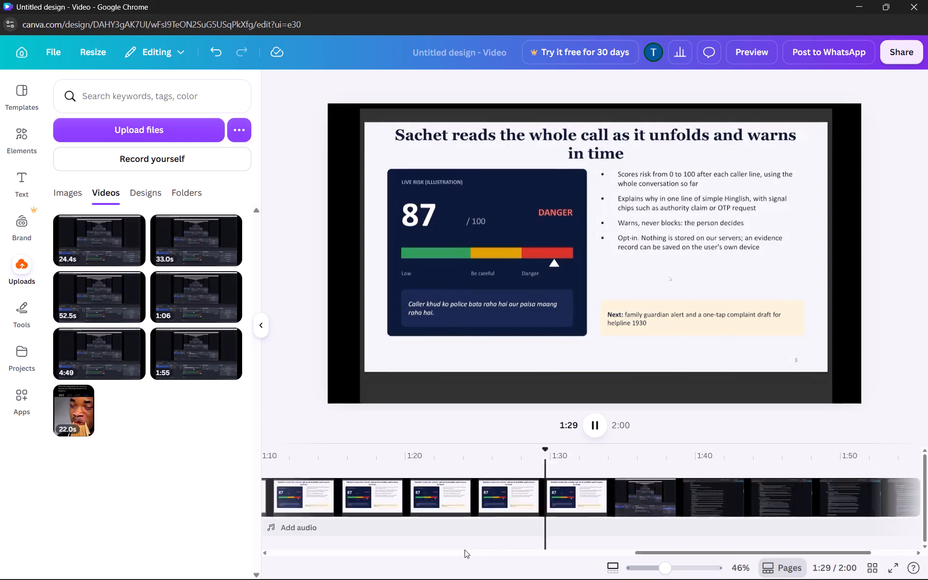
scroll(464, 550, "right", 20)
scroll(464, 550, "right", 20)
scroll(464, 550, "right", 2)
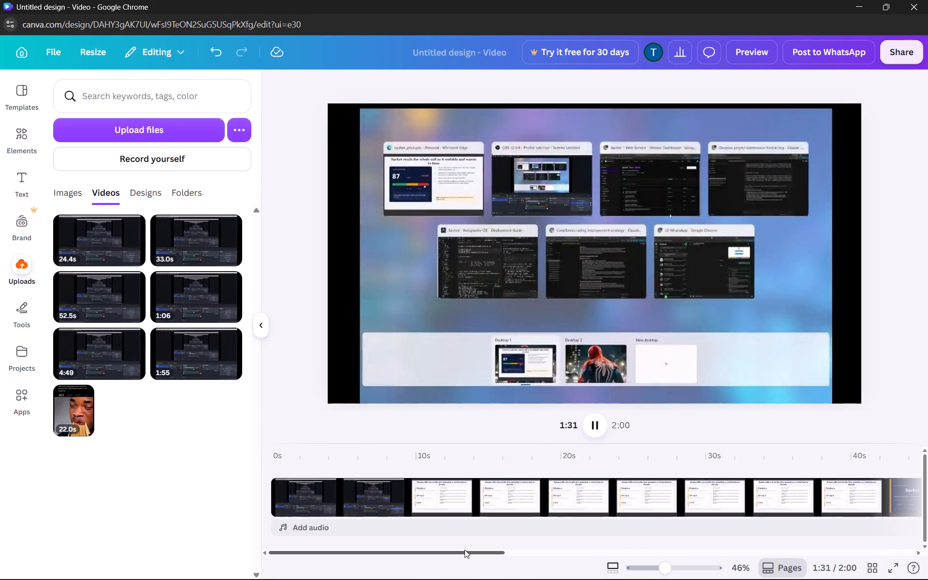
scroll(464, 550, "right", 9)
left_click(594, 423)
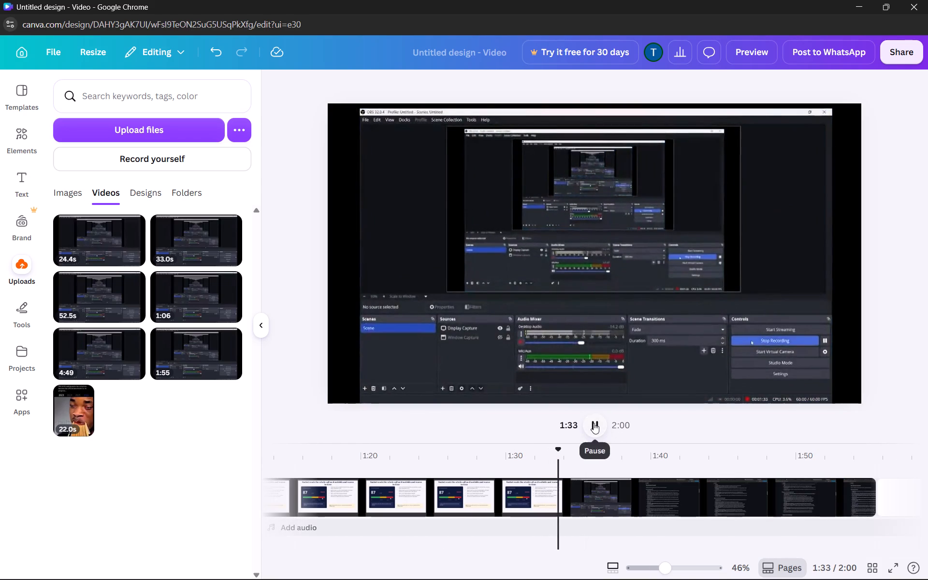
scroll(425, 537, "right", 20)
scroll(425, 537, "right", 4)
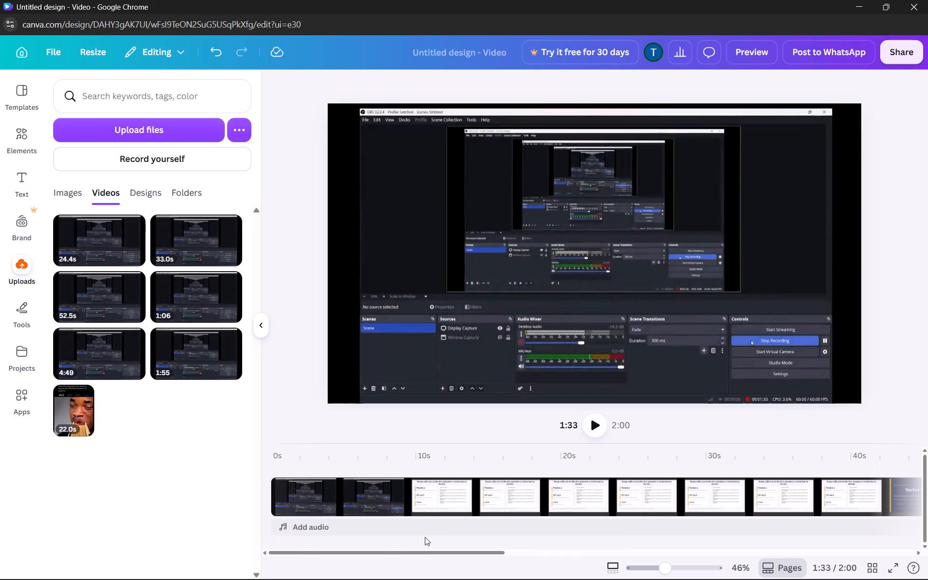
Play the opening of the 1:55 clip from about 0:07 and again from 0:10 to check where the speech starts.
left_click(377, 535)
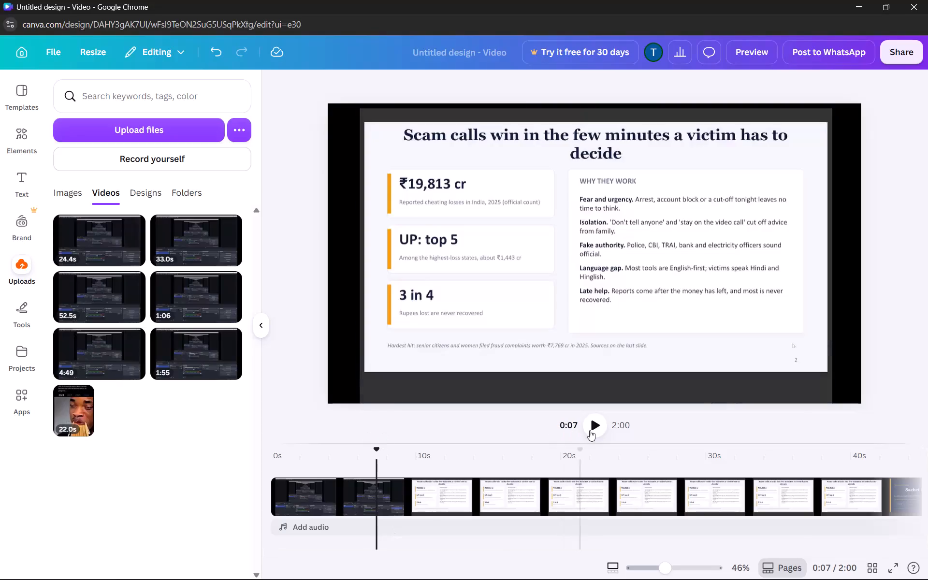
left_click(590, 428)
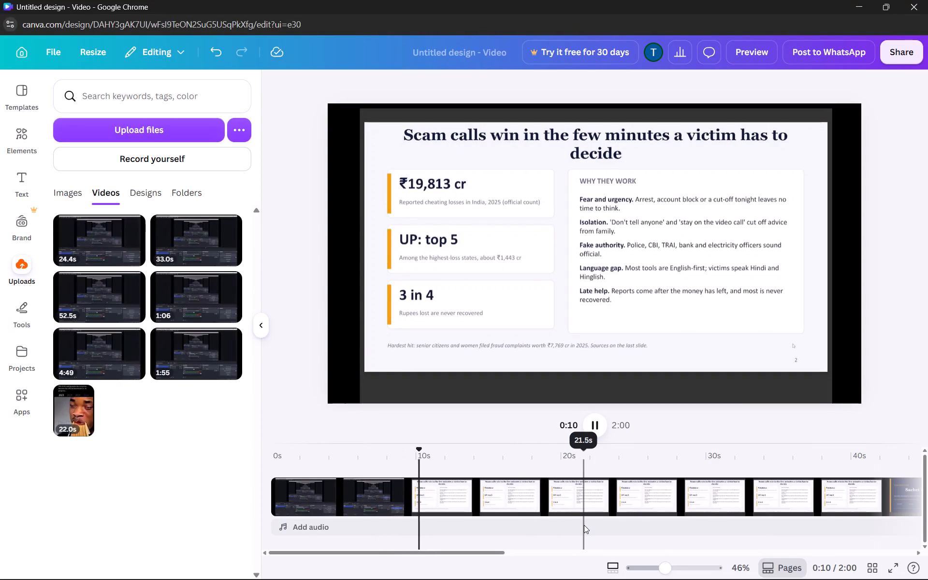
left_click(418, 528)
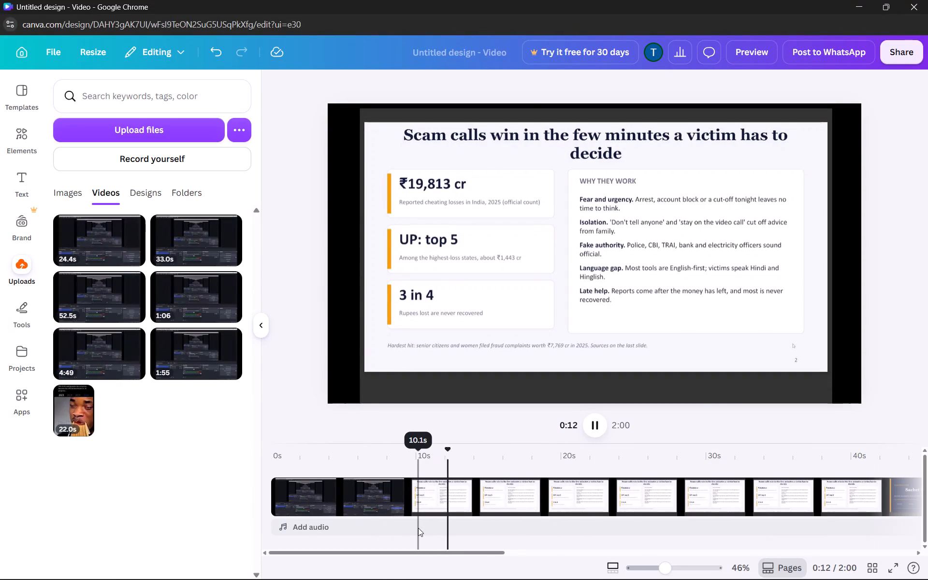
left_click(594, 419)
left_click(593, 423)
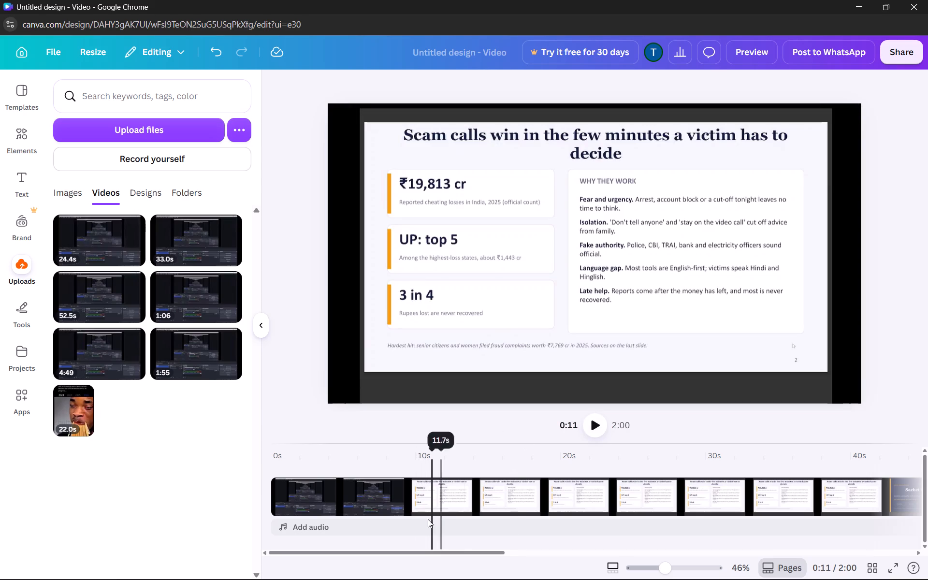
Split the 1:55 clip at about 9 seconds, where the opening pause ends.
left_click(401, 530)
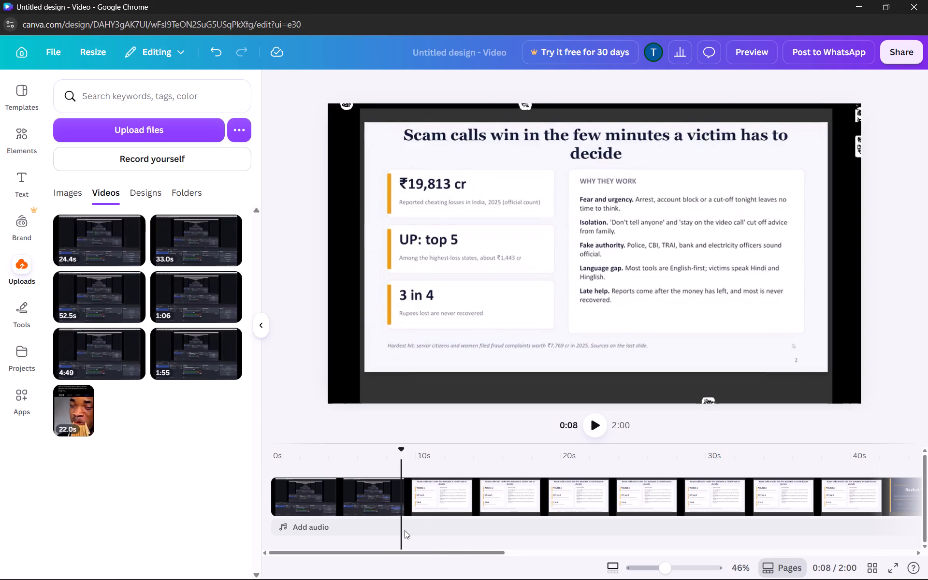
left_click(405, 530)
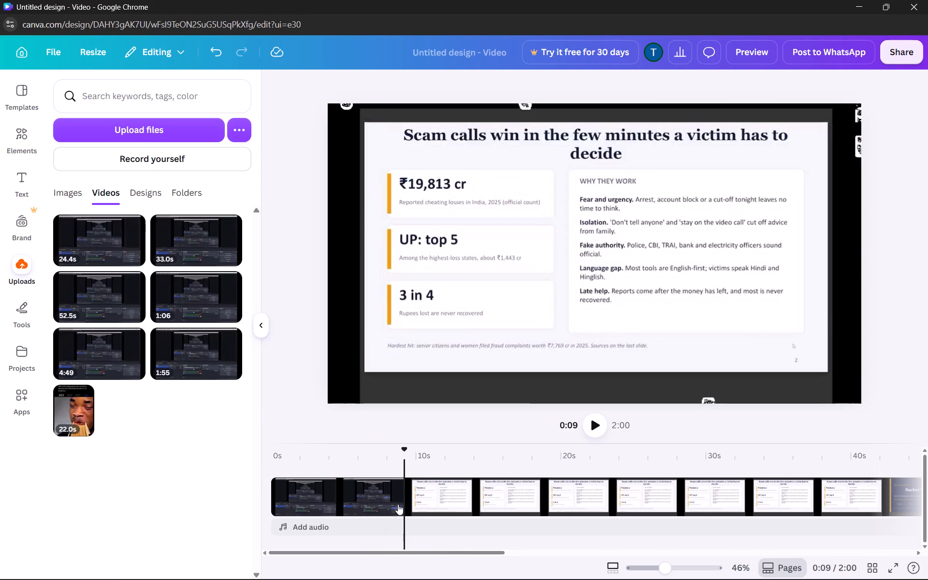
left_click(398, 504)
left_click(405, 502)
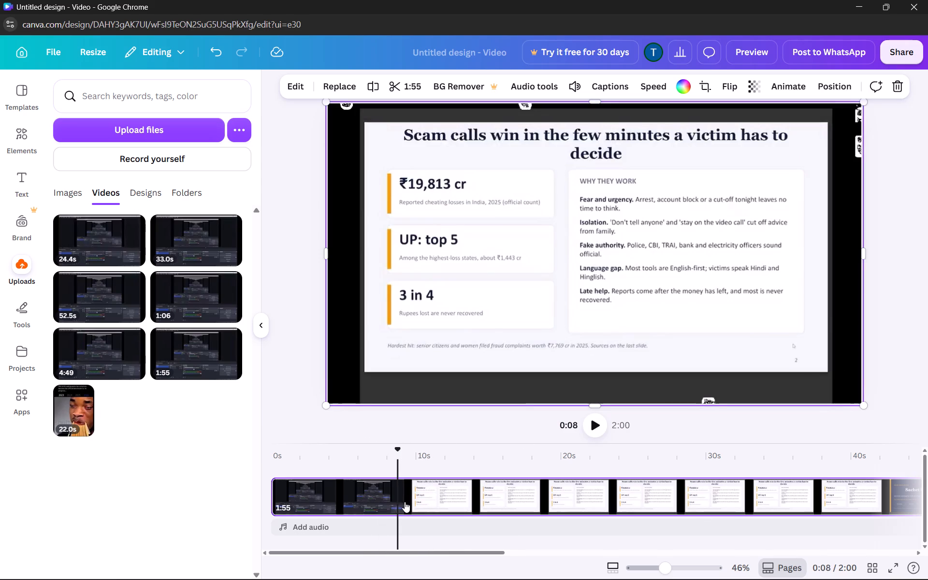
left_click(403, 502)
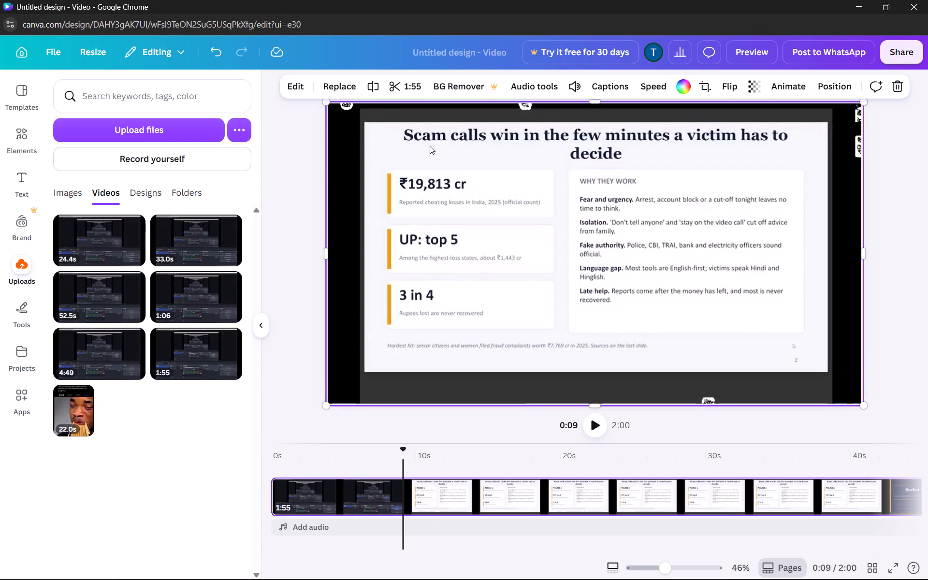
left_click(374, 88)
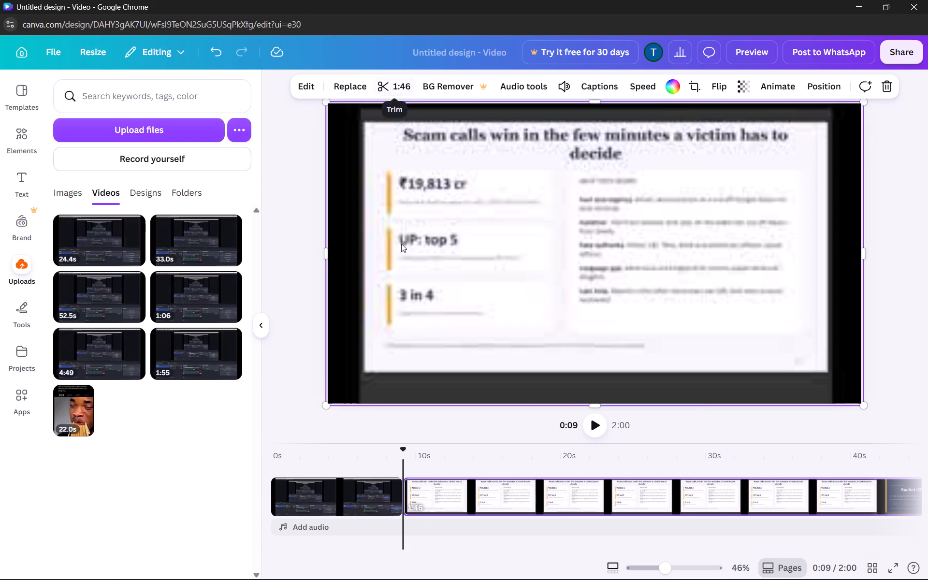
Play across the cut to check it and delete the 9.0 s opening segment from the timeline.
left_click(593, 422)
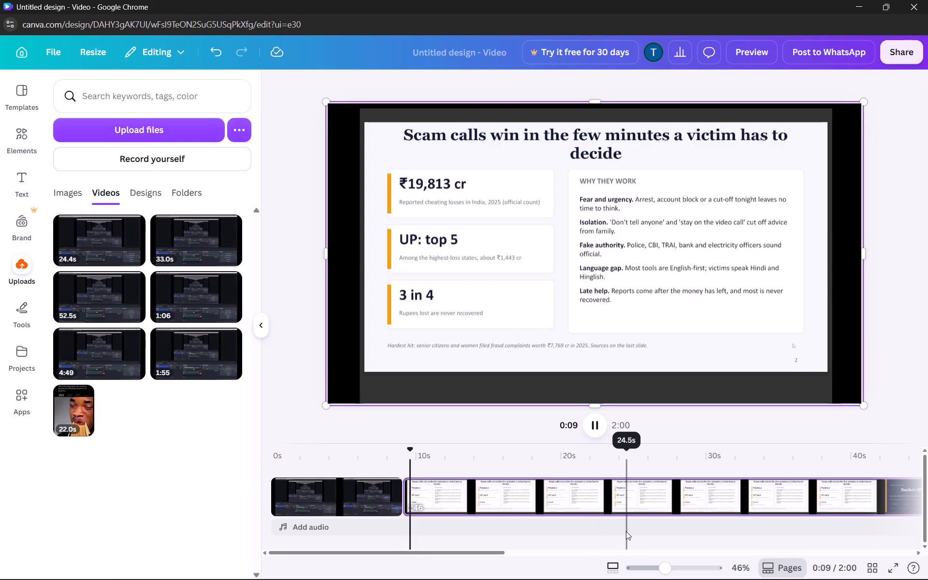
left_click(391, 498)
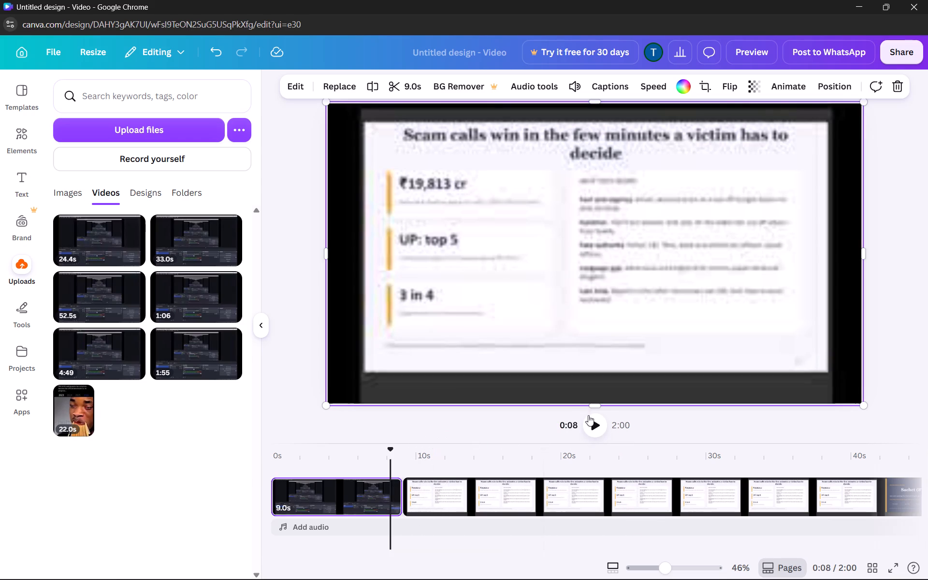
left_click(589, 423)
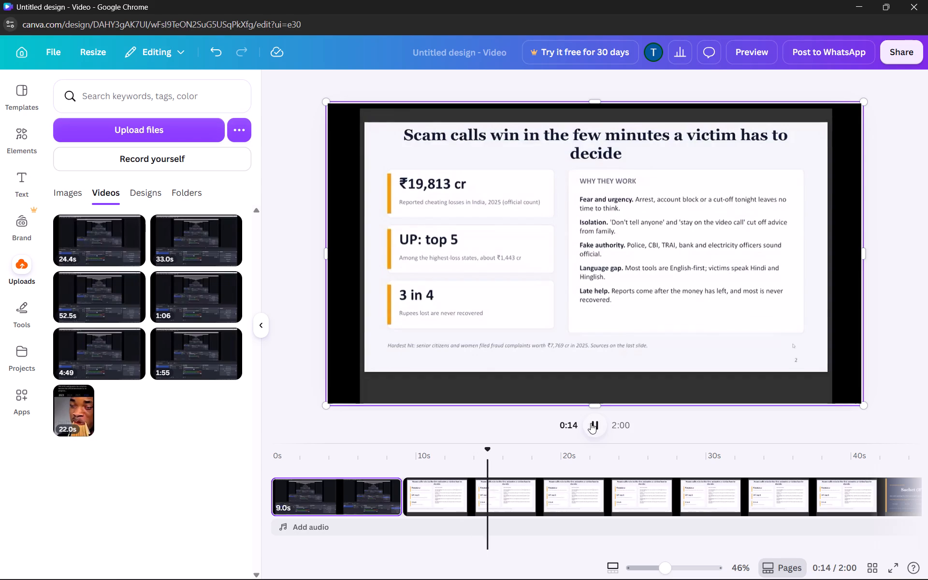
left_click(591, 423)
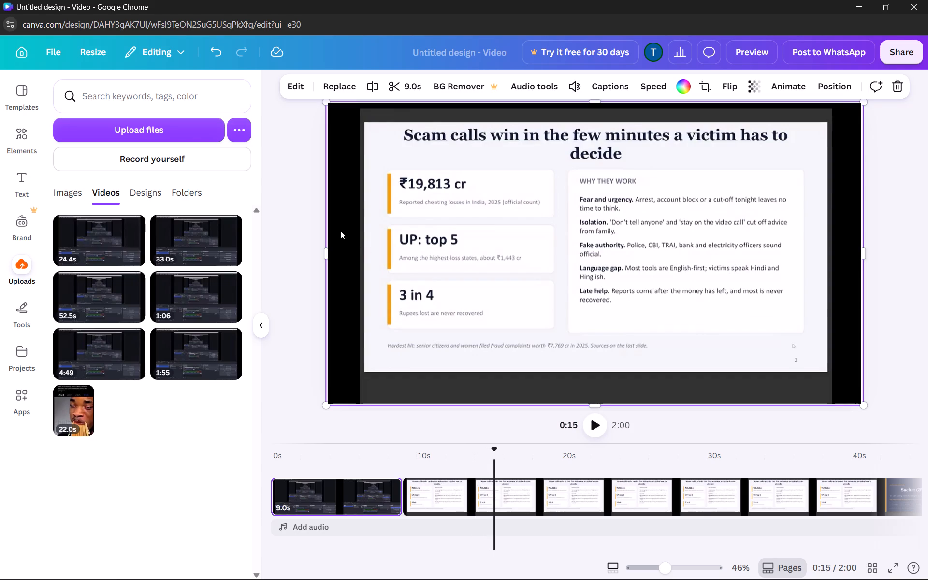
left_click(366, 493)
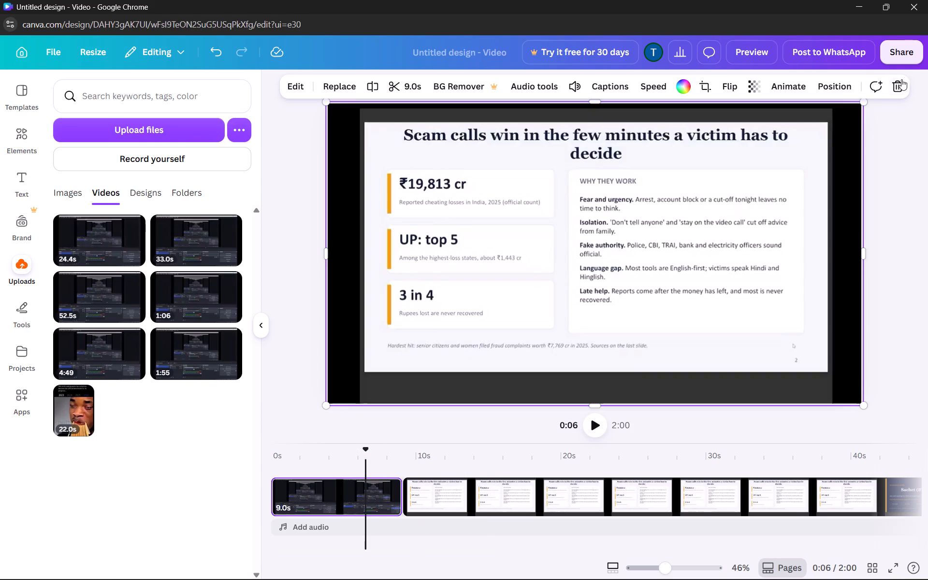
left_click(899, 82)
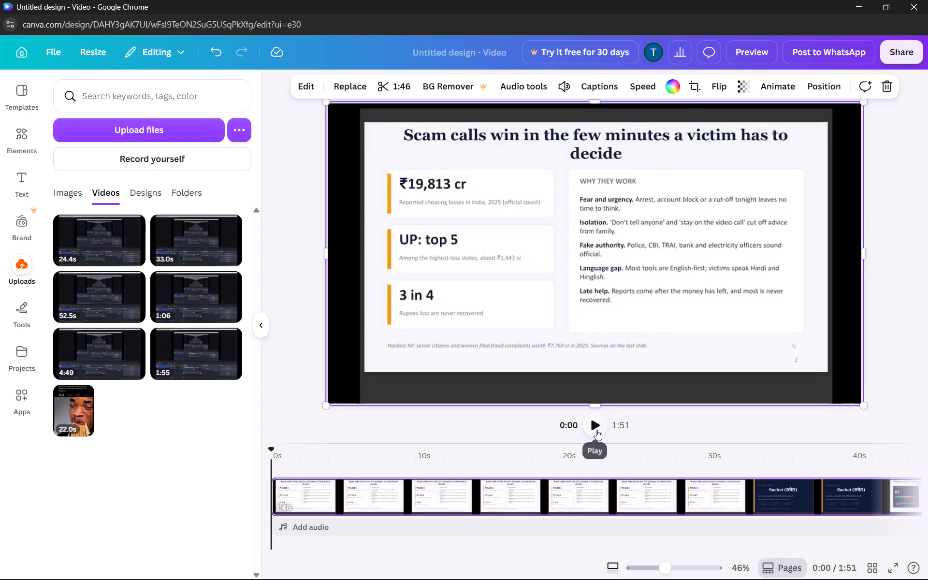
Play the trimmed clip from the start to about 0:31 to review the "Scam calls win" slide narration.
left_click(596, 430)
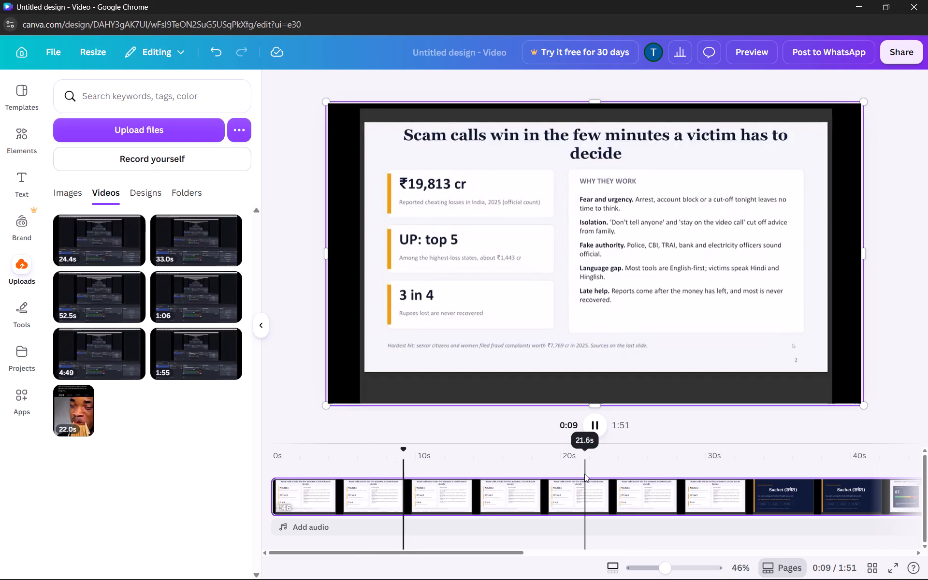
key("Right")
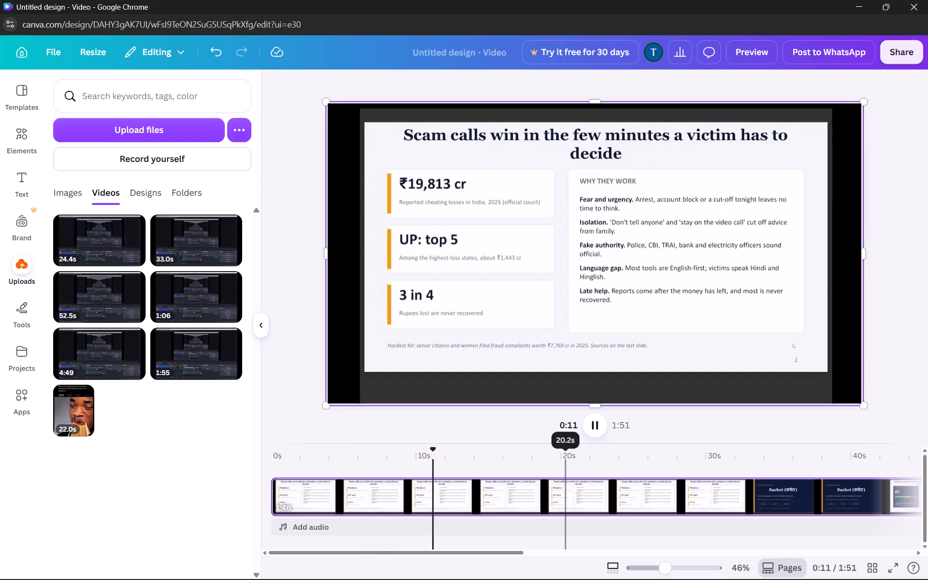
key("Right")
key("Right")
key("Right")
key("Right")
key("Right")
key("Right")
key("Right")
key("Right")
key("Right")
key("Right")
key("Right")
key("Right")
key("Right")
key("Right")
key("Right")
key("Right")
key("Right")
key("Right")
key("Right")
key("Right")
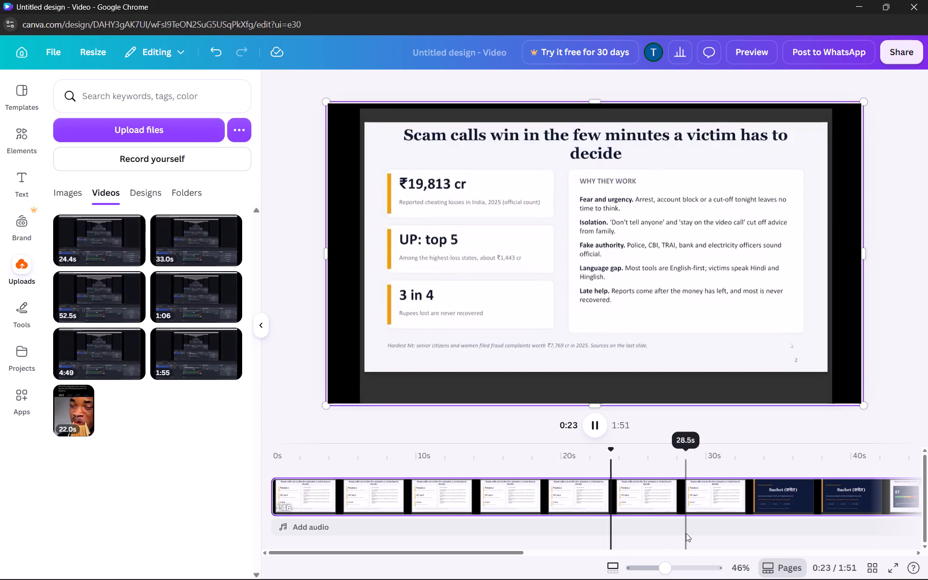
scroll(686, 533, "left", 6)
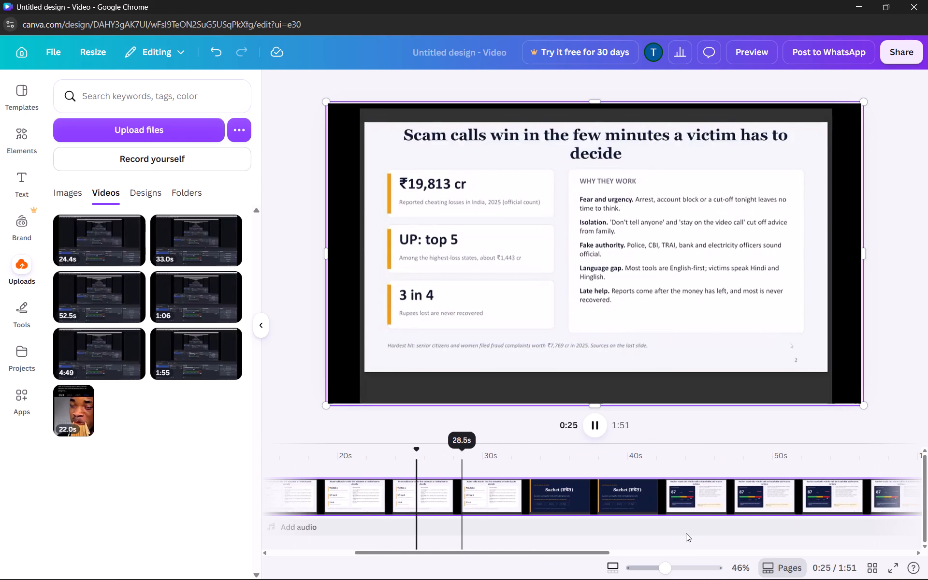
scroll(686, 533, "left", 3)
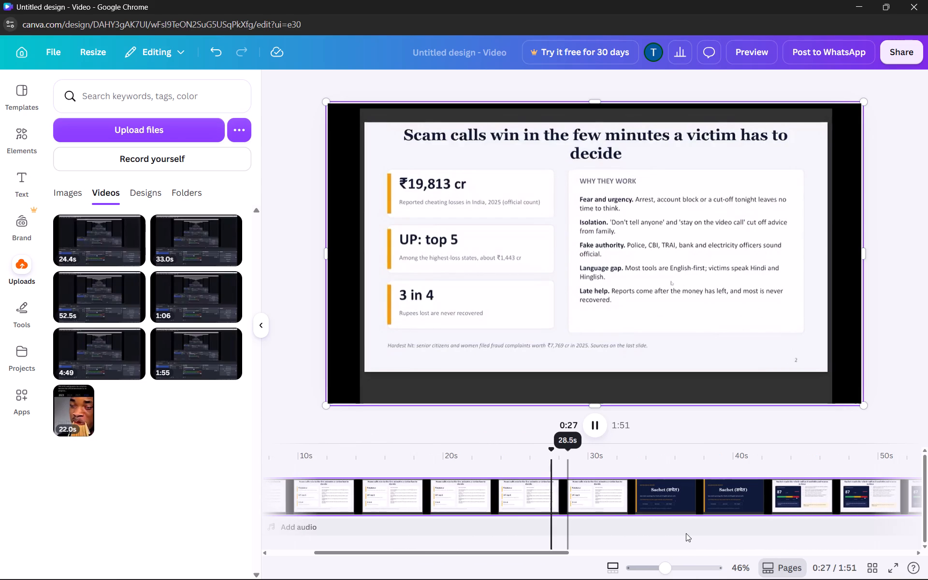
scroll(686, 533, "left", 4)
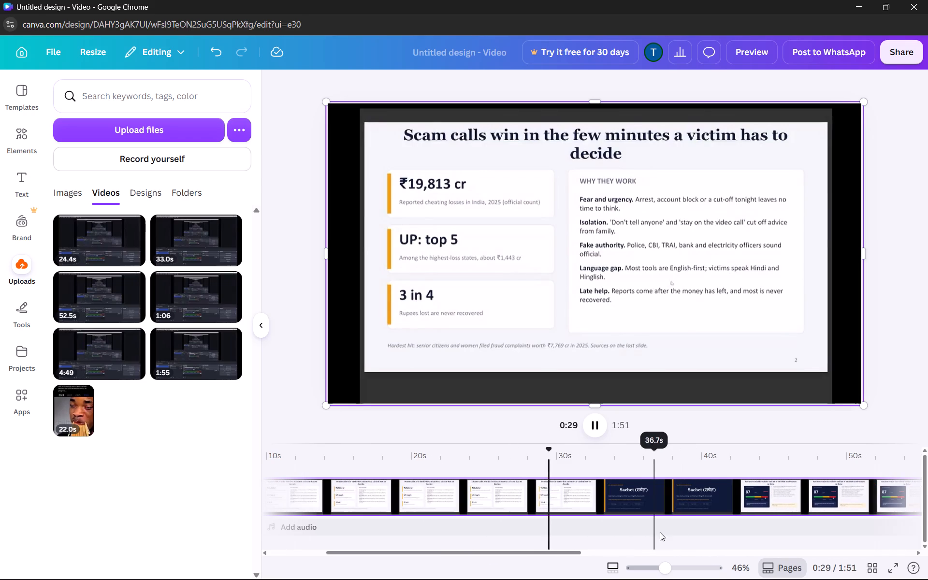
left_click(592, 420)
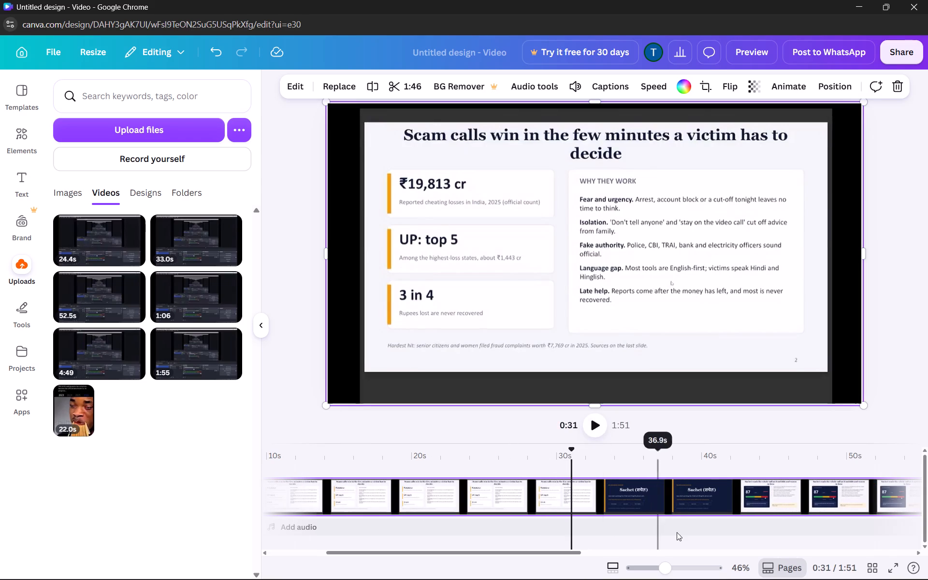
Play the clip from about 0:53 to review the "Sachet reads the whole call" slide.
scroll(678, 532, "left", 7)
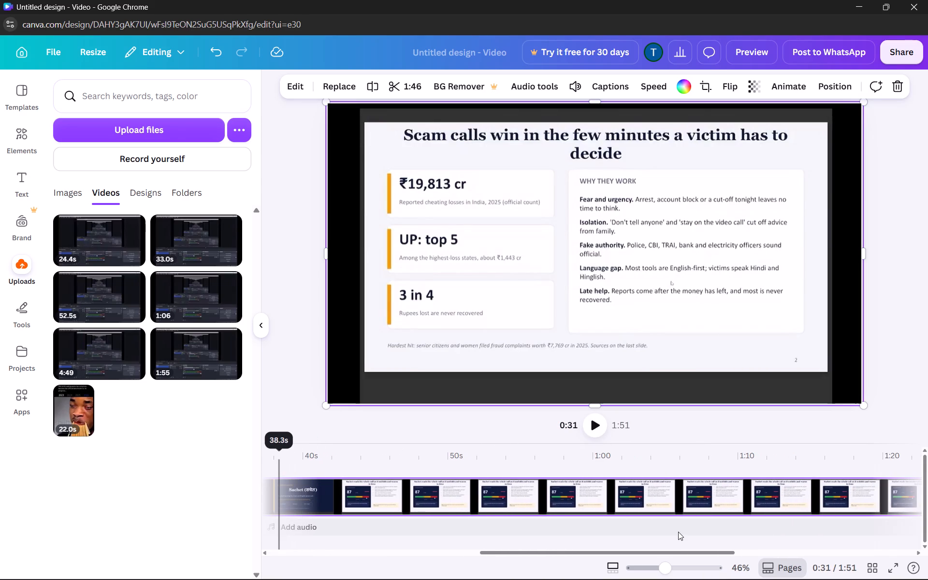
scroll(678, 532, "left", 2)
scroll(678, 532, "right", 2)
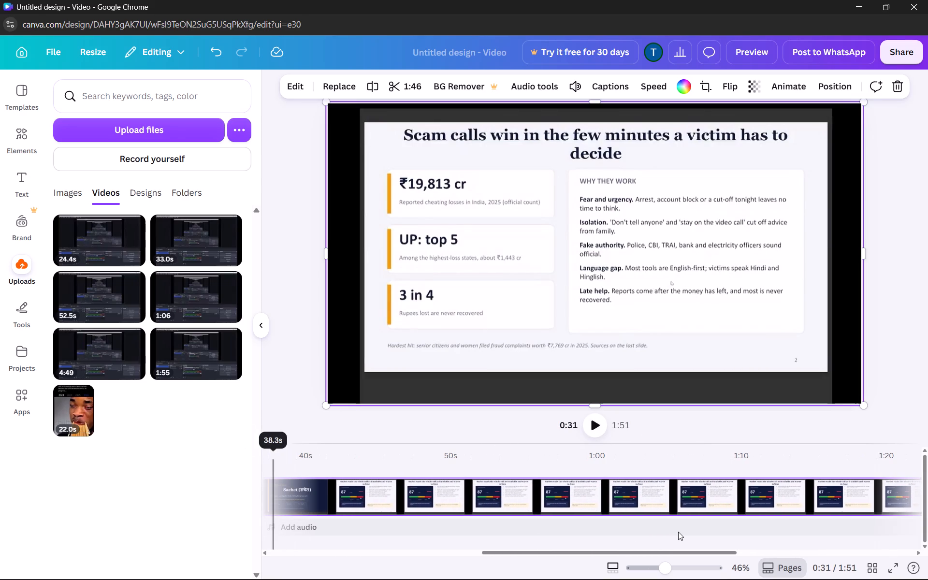
left_click(483, 525)
left_click(596, 426)
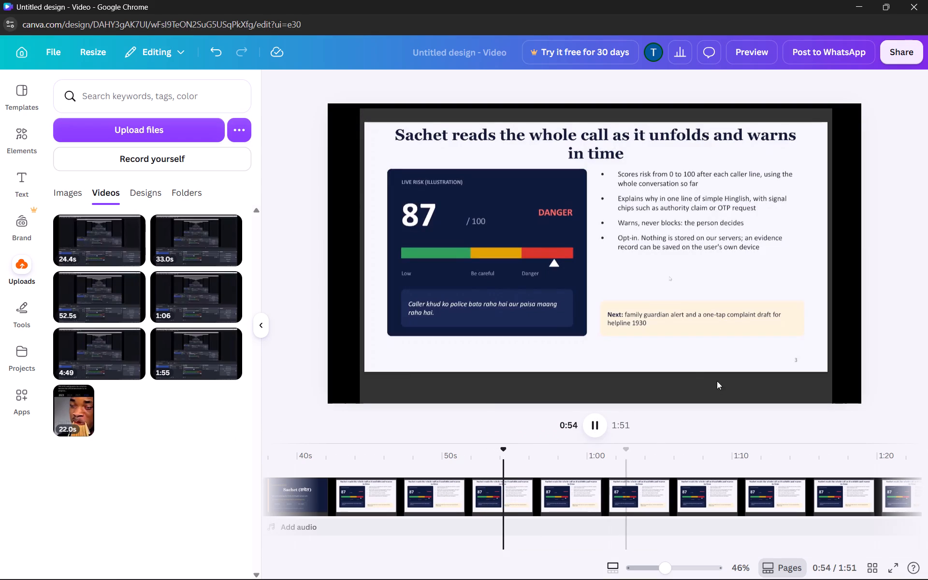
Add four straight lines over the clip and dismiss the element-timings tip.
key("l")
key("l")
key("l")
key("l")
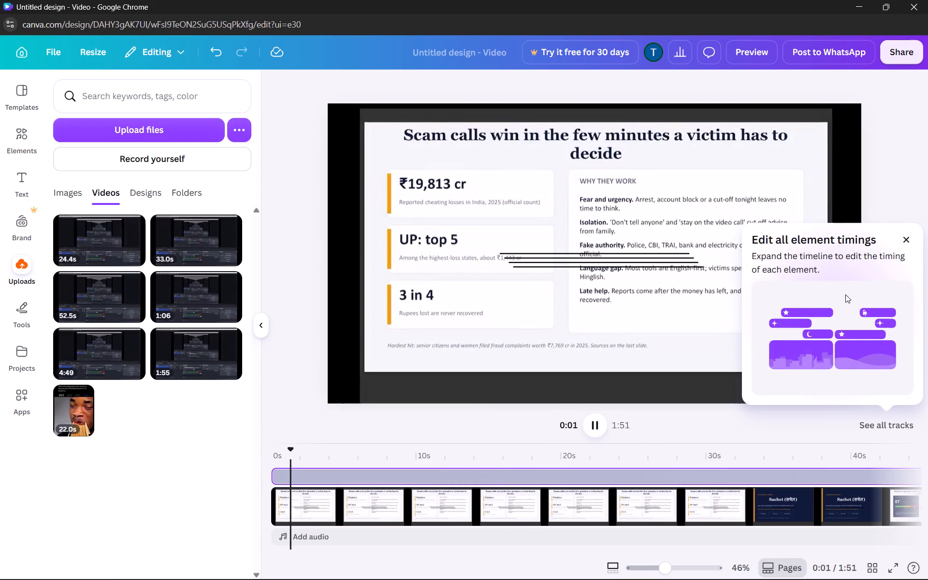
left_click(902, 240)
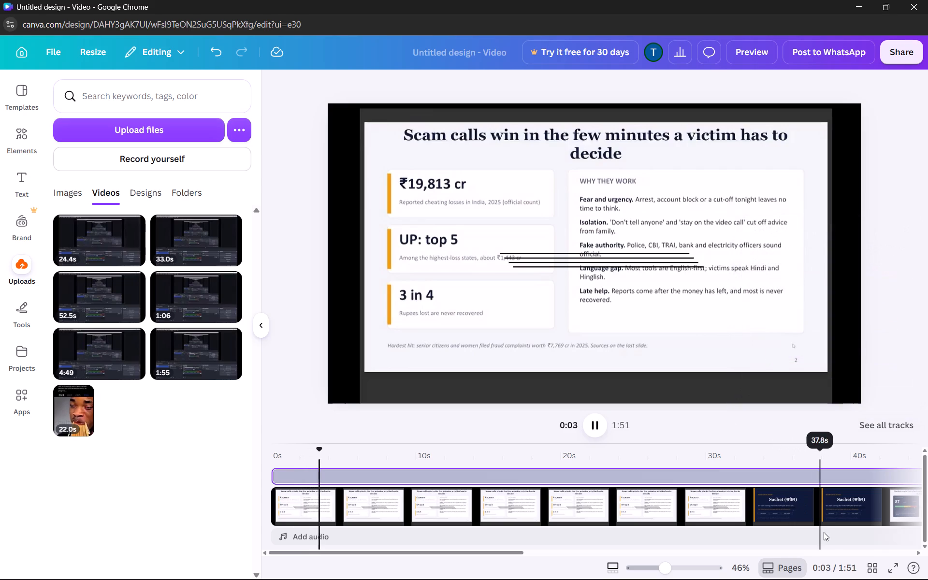
Play the clip from about 0:51 to 1:00 to review the "Sachet reads the whole call" slide narration.
left_click(834, 534)
scroll(834, 534, "left", 3)
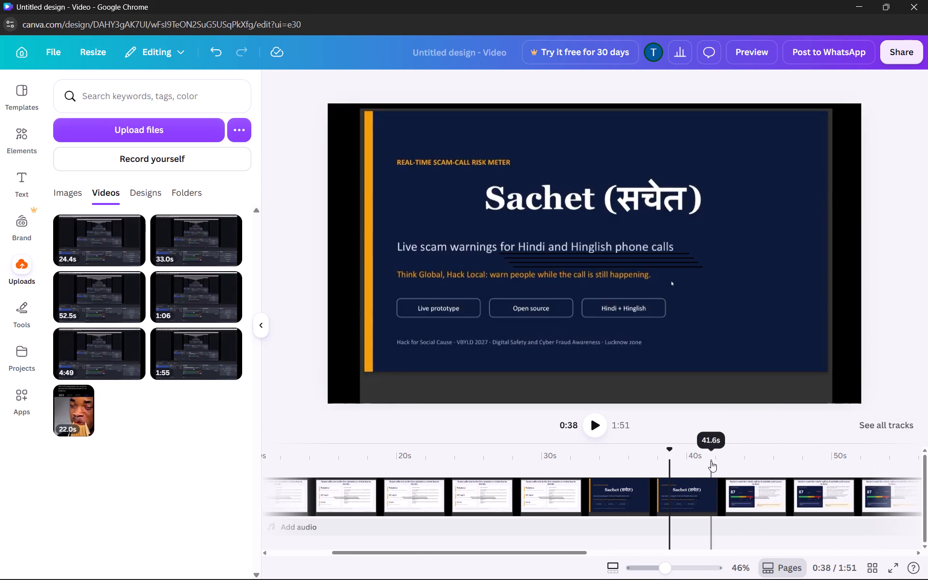
left_click(842, 529)
left_click(596, 422)
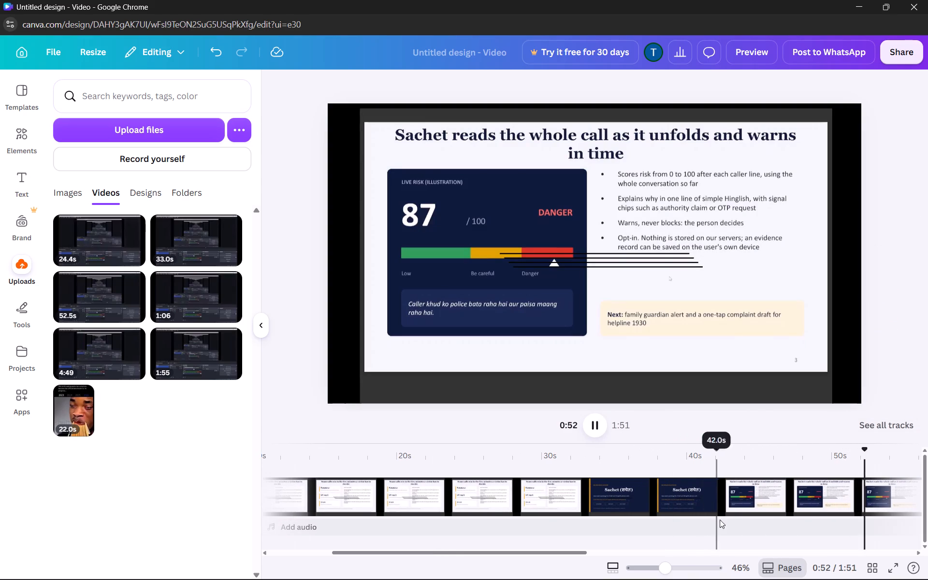
scroll(730, 518, "left", 7)
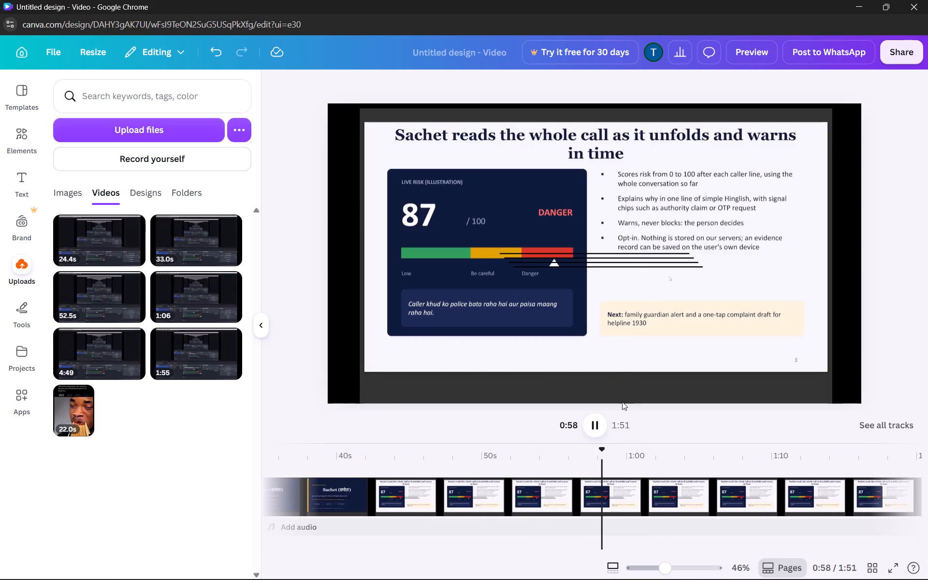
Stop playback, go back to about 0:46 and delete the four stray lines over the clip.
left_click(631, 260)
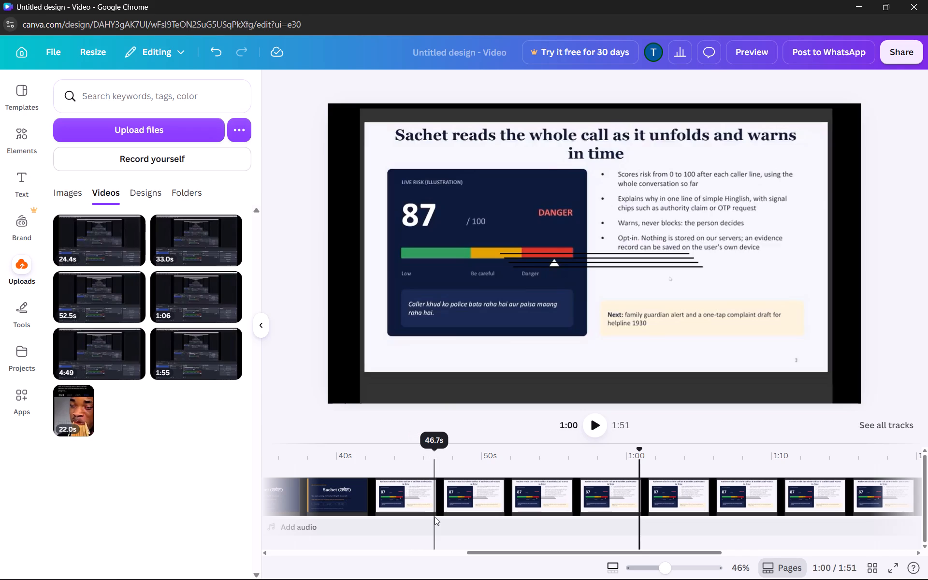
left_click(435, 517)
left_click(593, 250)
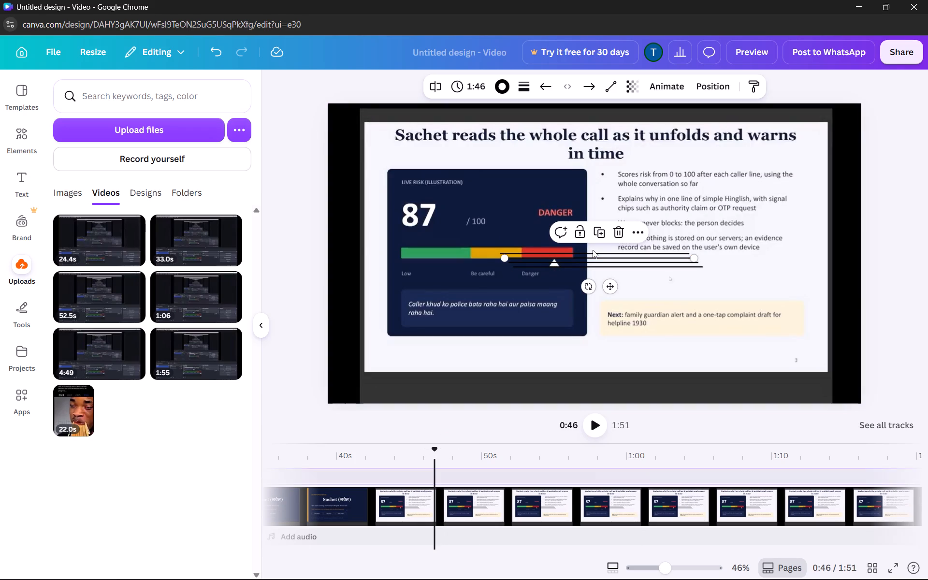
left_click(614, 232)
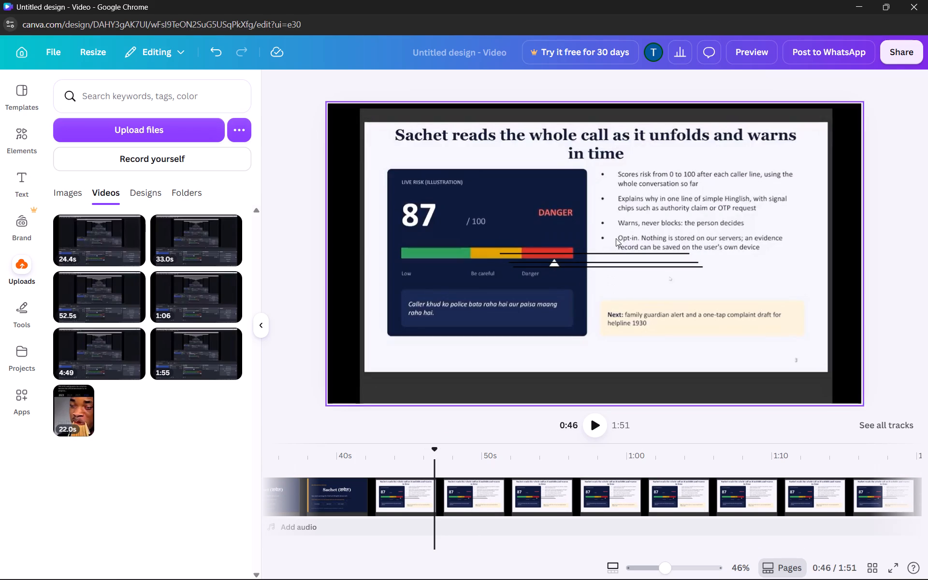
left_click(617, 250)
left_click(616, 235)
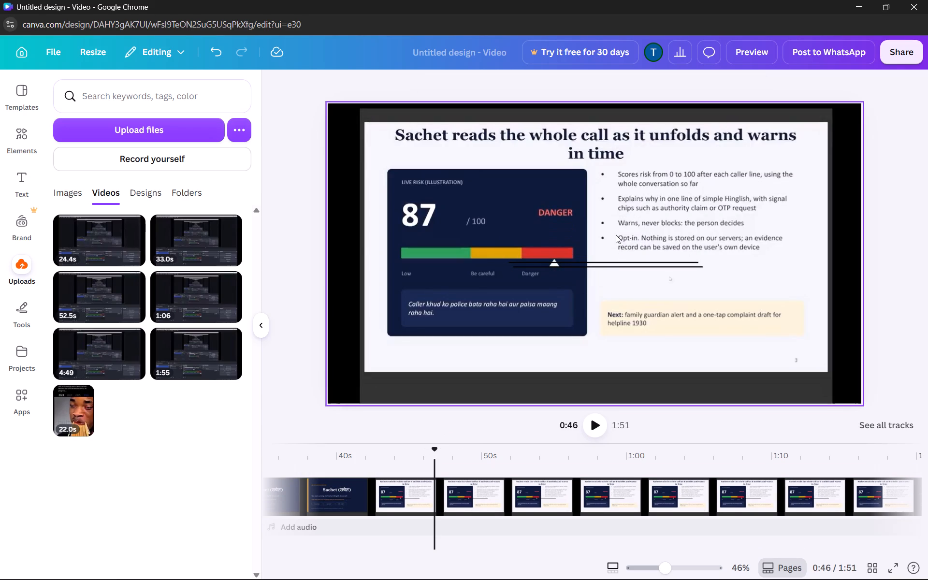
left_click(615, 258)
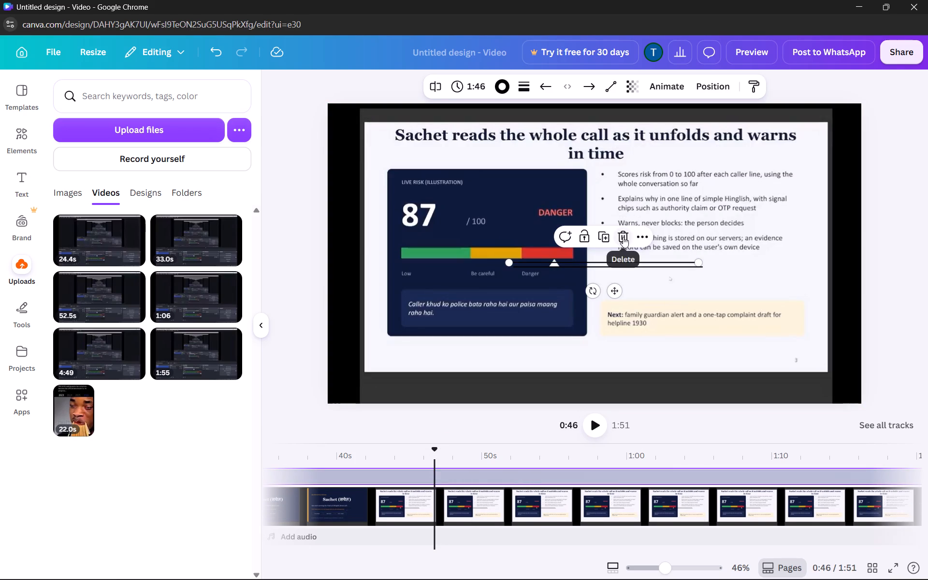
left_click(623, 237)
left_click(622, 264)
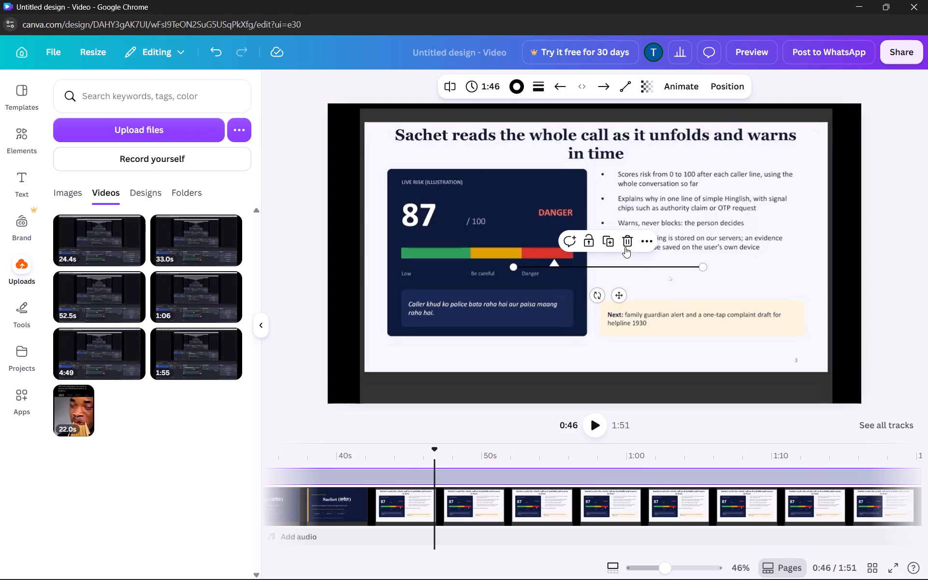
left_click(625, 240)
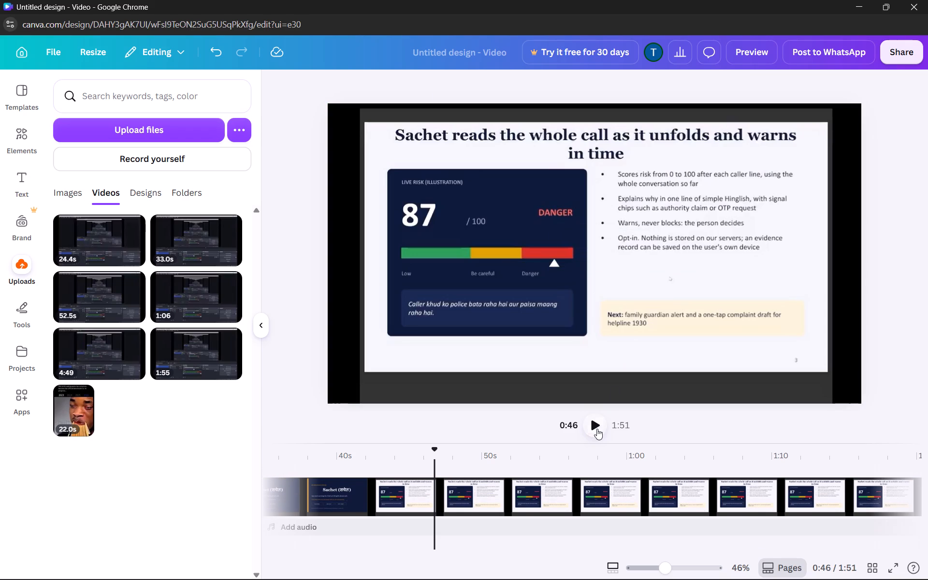
Play the clip from about 0:46 to 1:23 to review the rest of the "Sachet reads the whole call" slide.
left_click(596, 429)
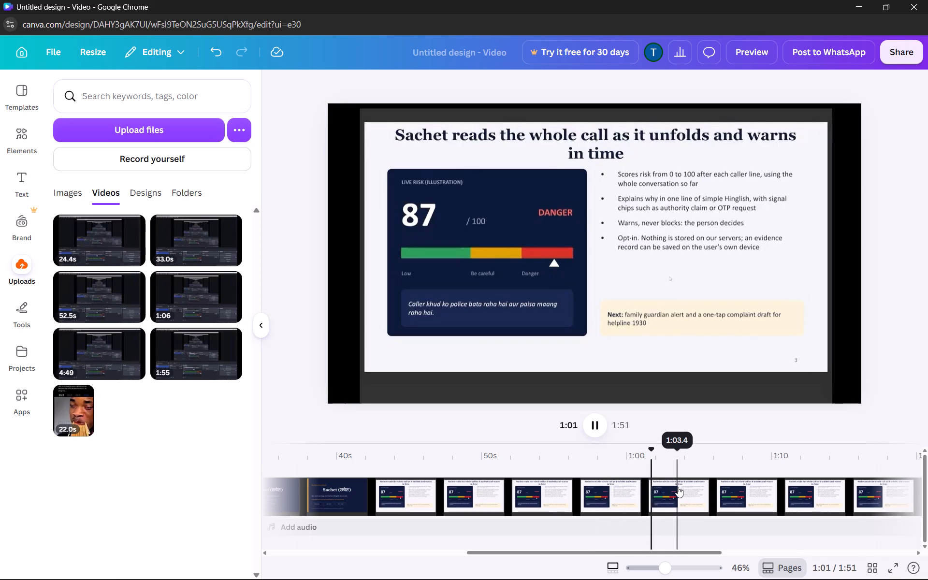
scroll(761, 527, "left", 1)
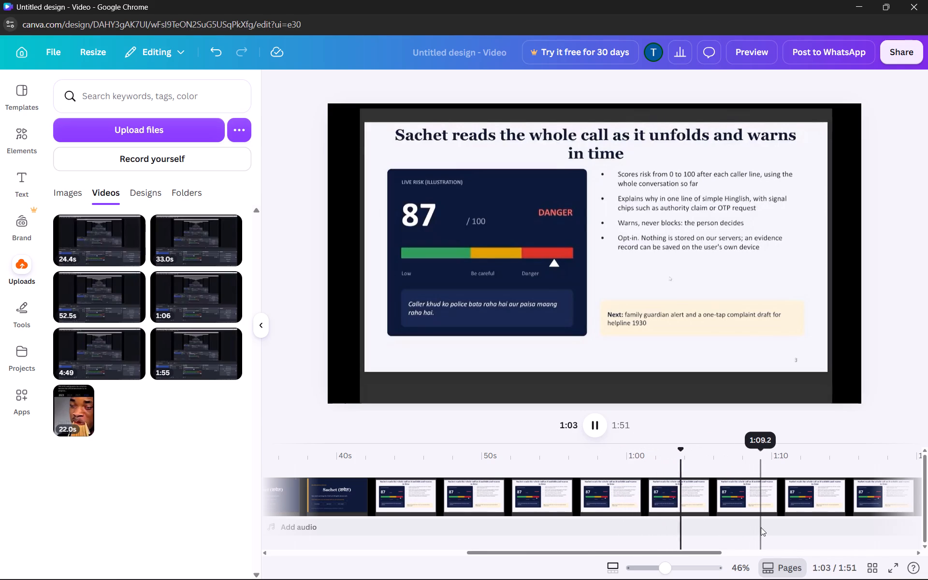
scroll(761, 527, "left", 5)
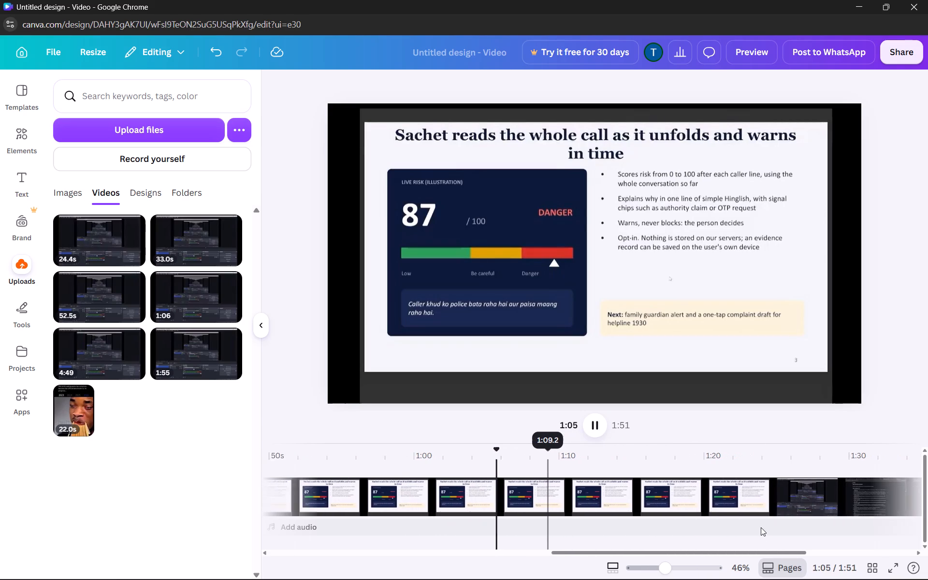
scroll(761, 527, "left", 2)
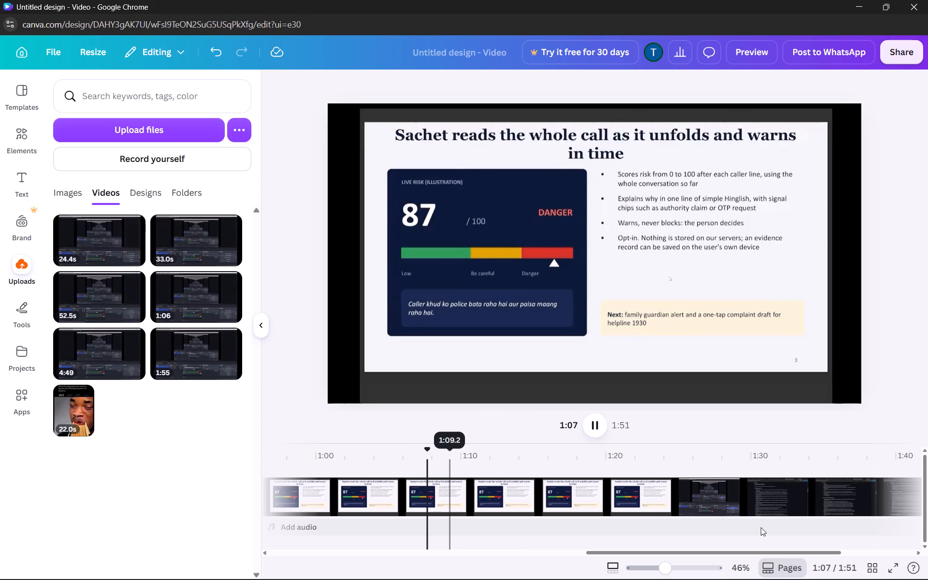
scroll(761, 527, "left", 2)
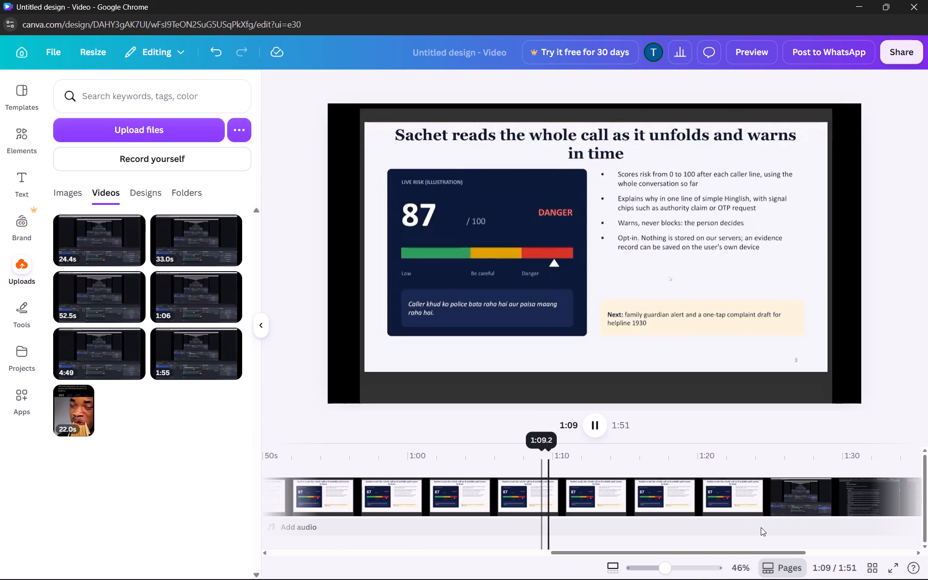
scroll(761, 527, "left", 1)
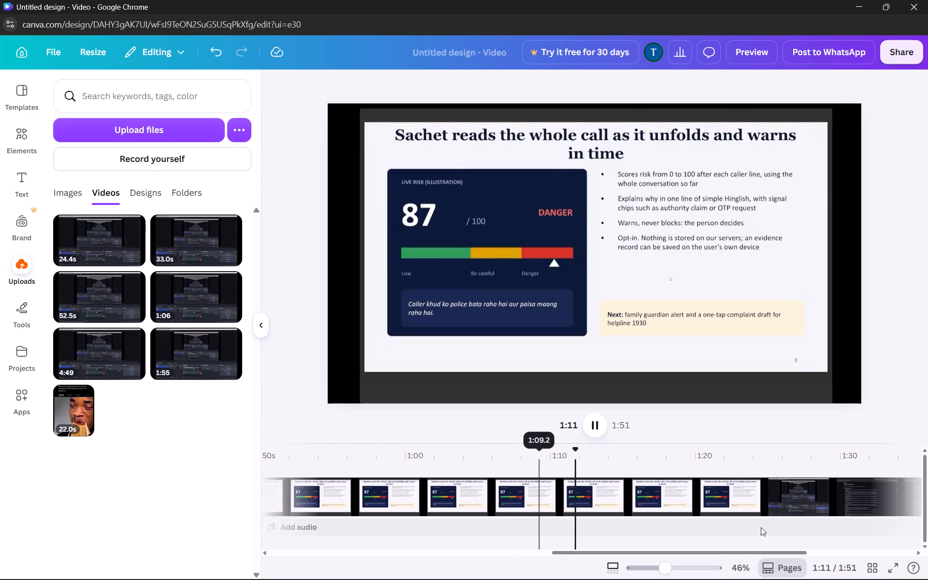
scroll(761, 527, "left", 1)
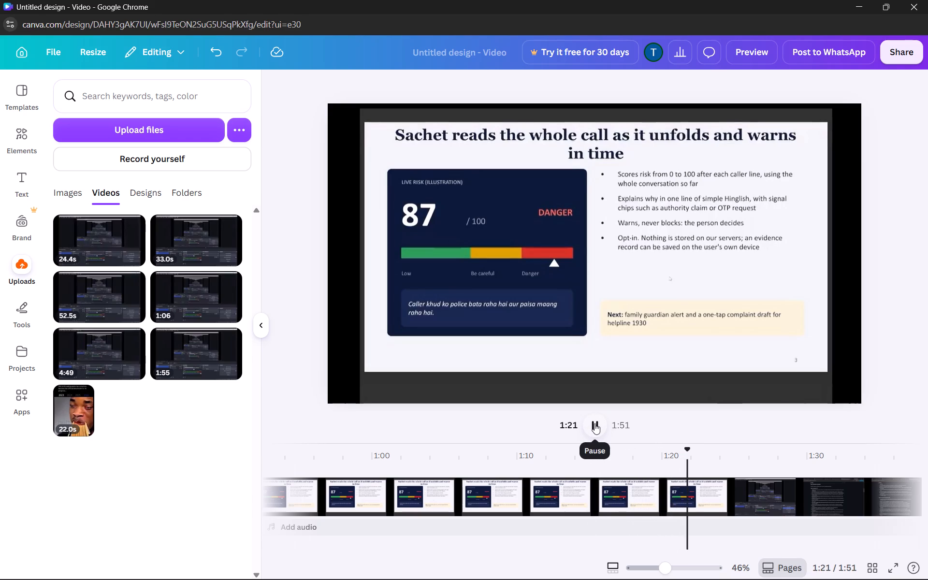
left_click(597, 422)
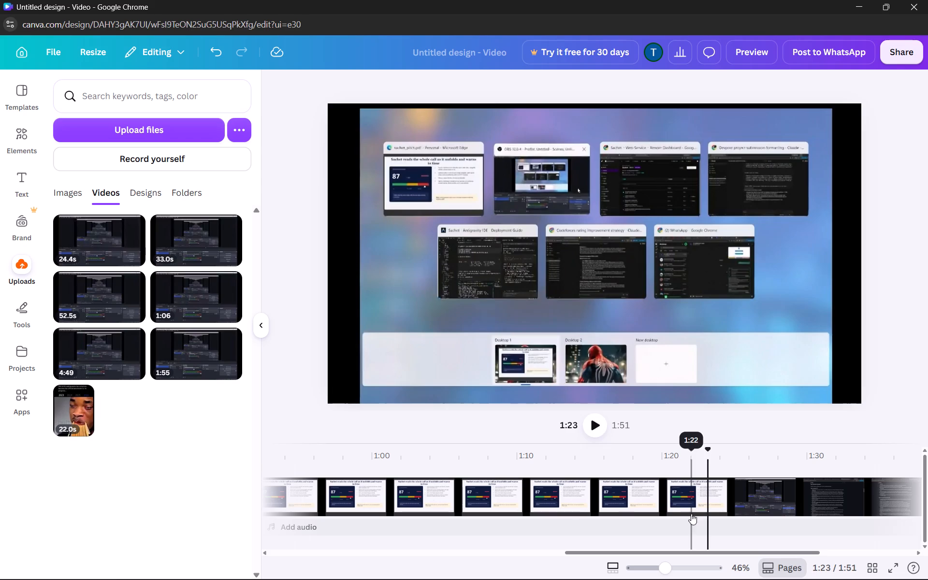
Split the clip at about 1:21, where the "Sachet reads the whole call" slide ends.
scroll(681, 525, "right", 1)
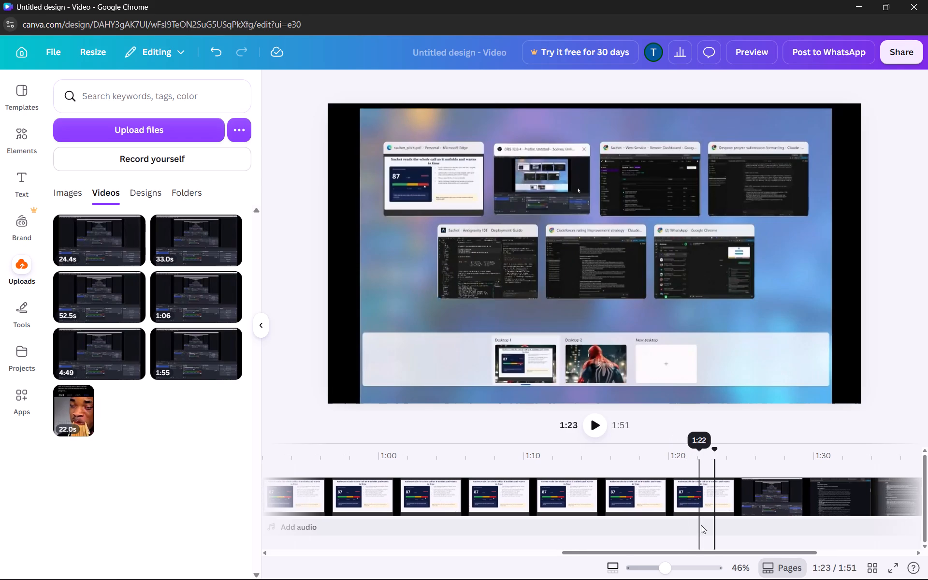
left_click(711, 525)
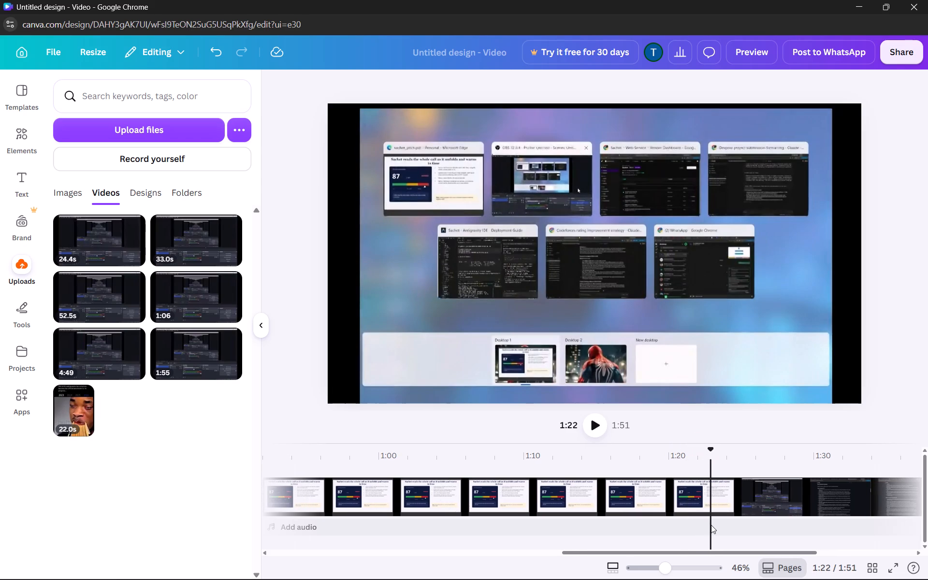
left_click(708, 525)
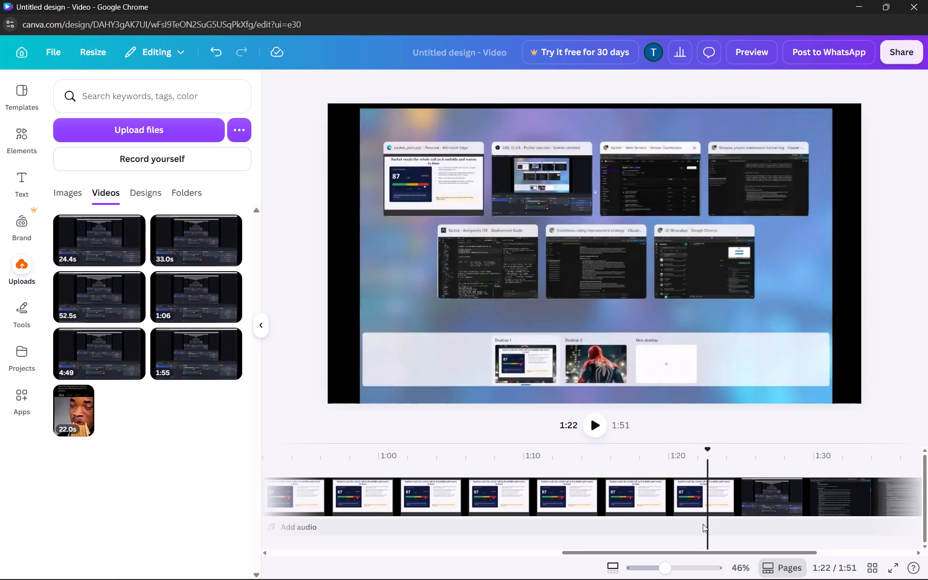
left_click(703, 524)
left_click(689, 523)
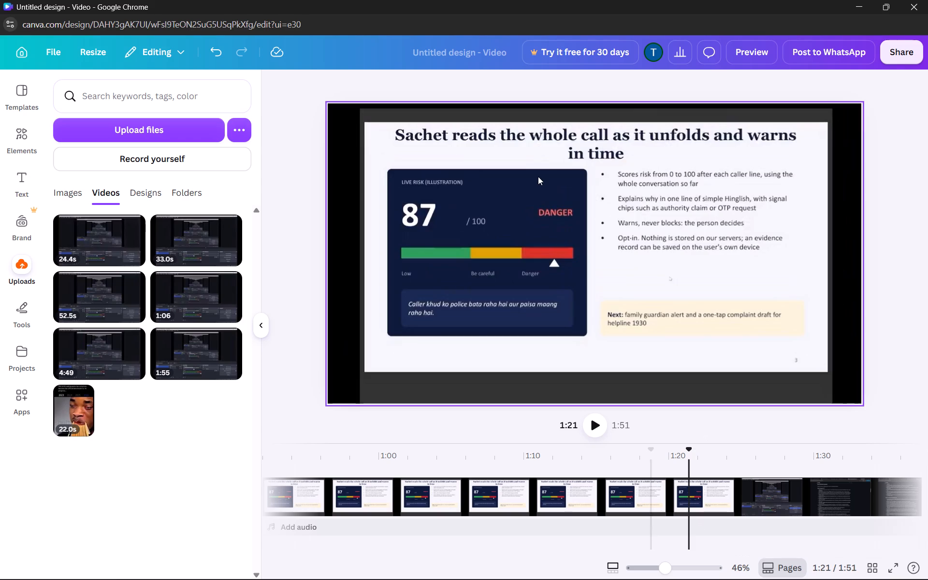
left_click(686, 486)
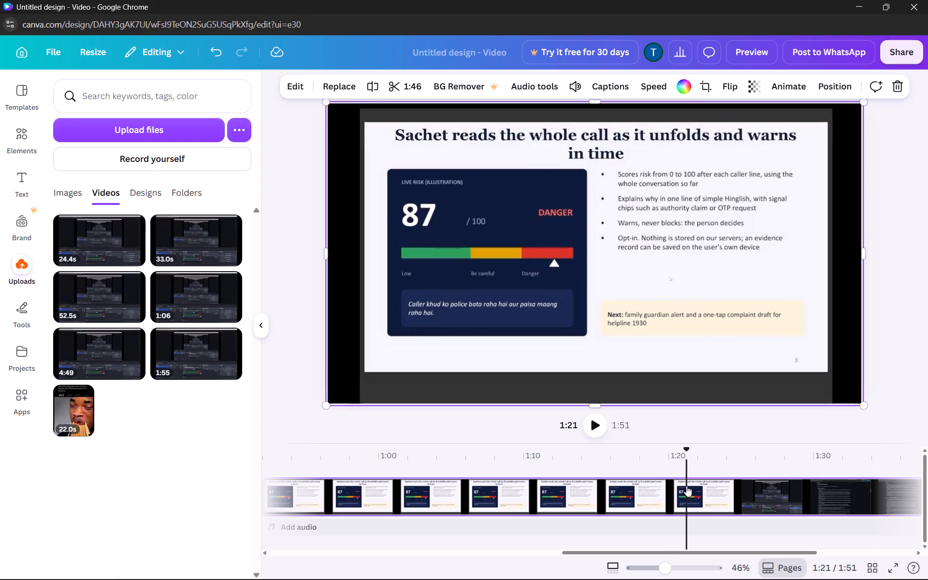
left_click(374, 89)
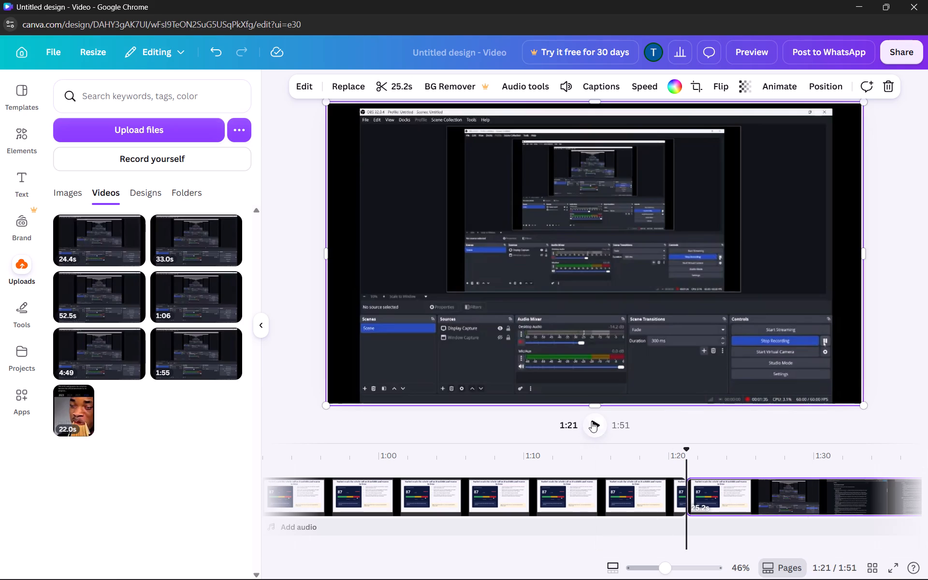
Review the second part, split it at about 1:29 in the GitHub README footage, and delete the section between 1:21 and 1:29.
left_click(595, 418)
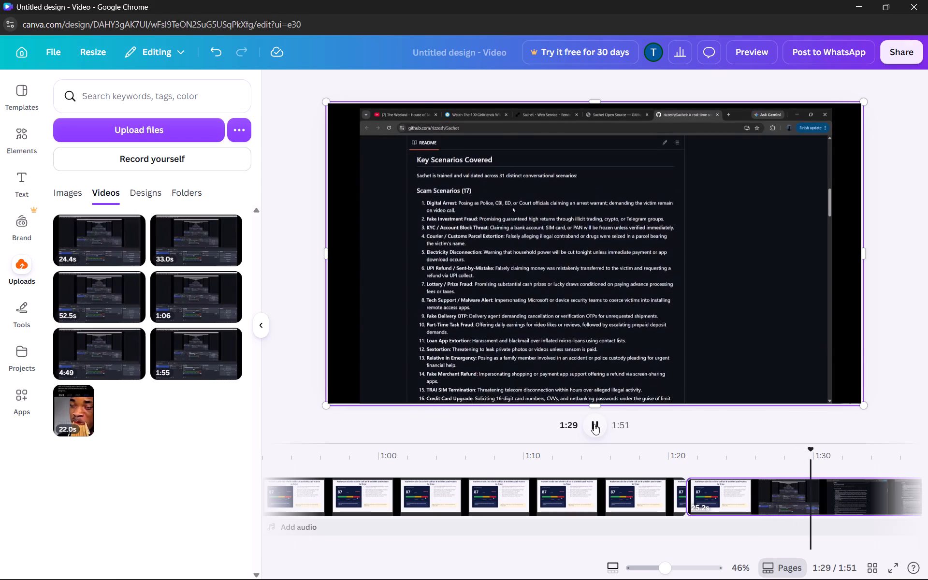
left_click(595, 425)
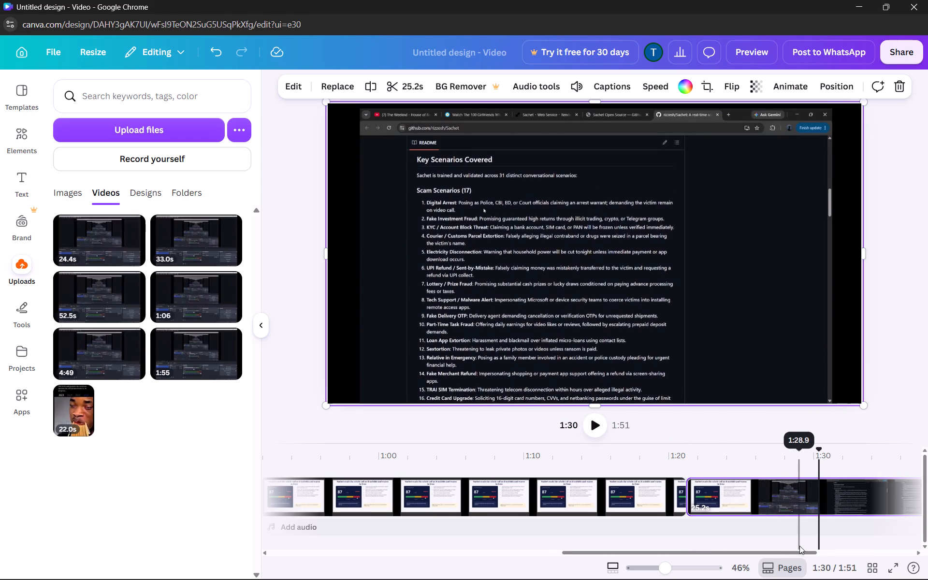
scroll(799, 546, "right", 1)
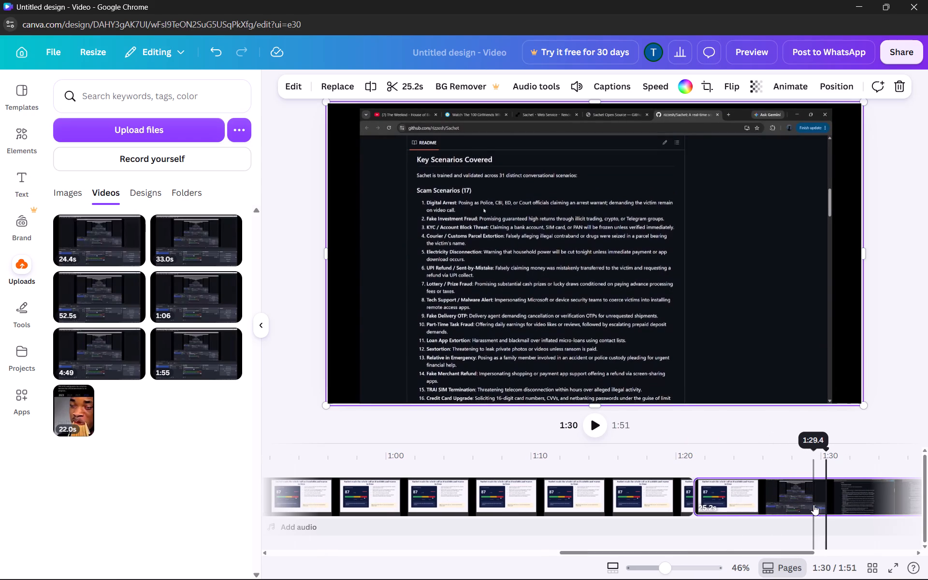
left_click(816, 501)
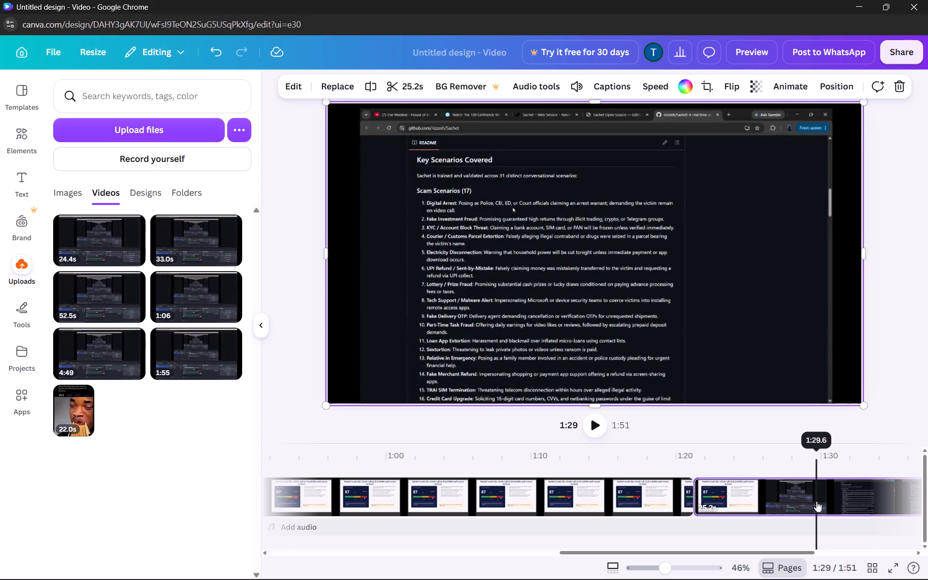
left_click(374, 83)
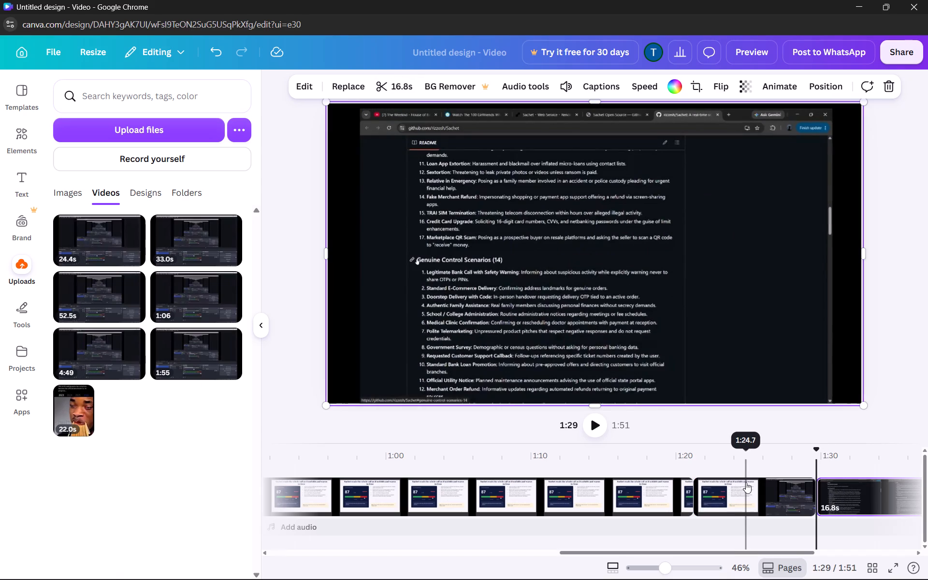
left_click(747, 486)
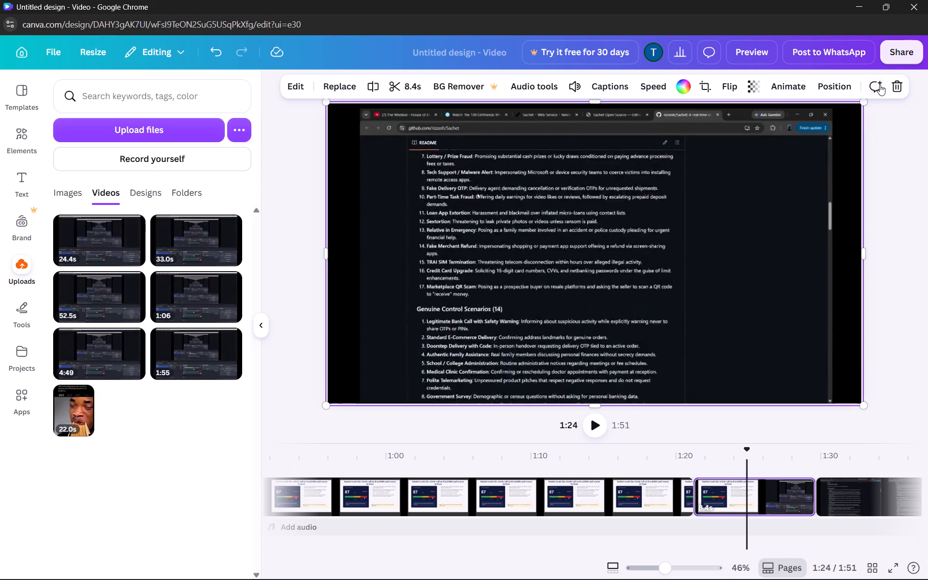
left_click(892, 89)
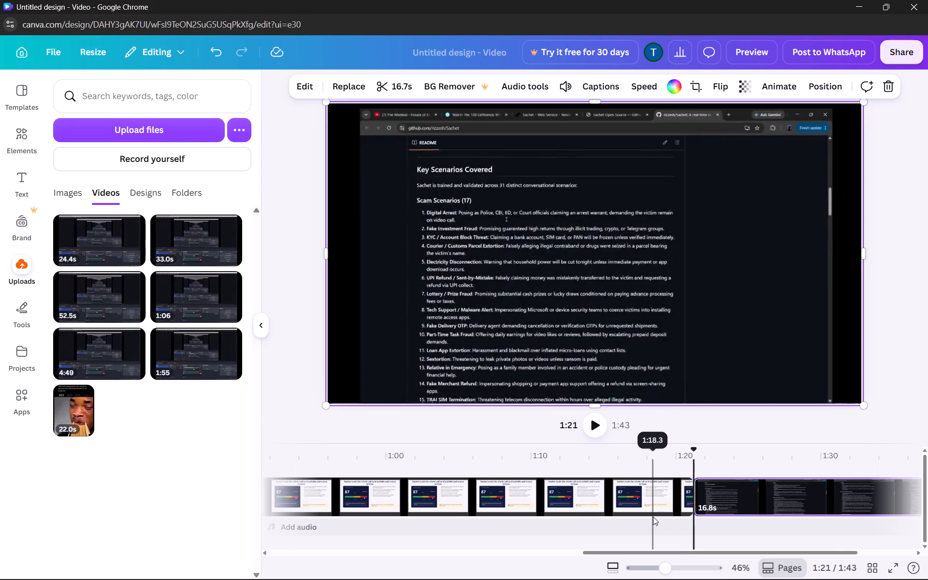
Play from about 1:13 to the end of the footage to review the new cut and the README section.
scroll(648, 521, "right", 1)
left_click(648, 521)
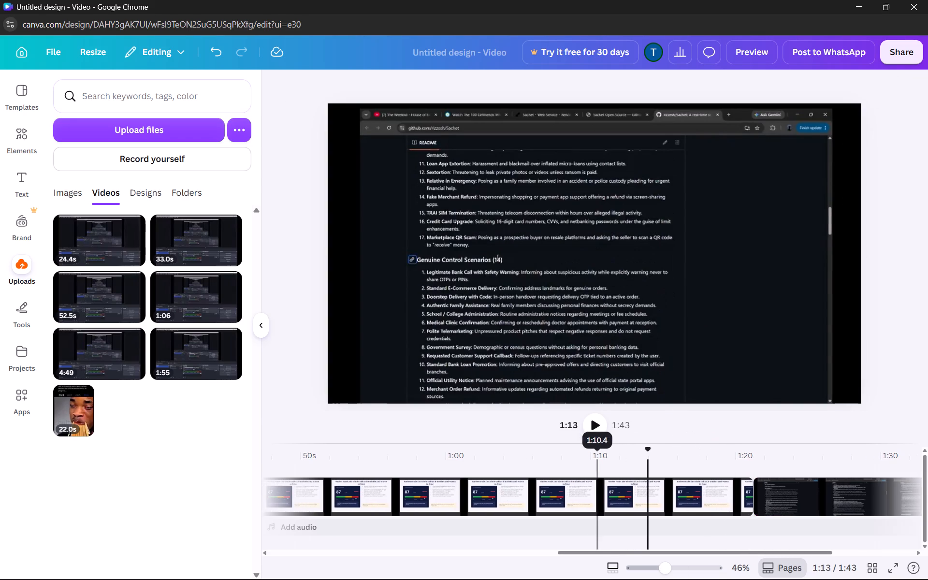
left_click(593, 430)
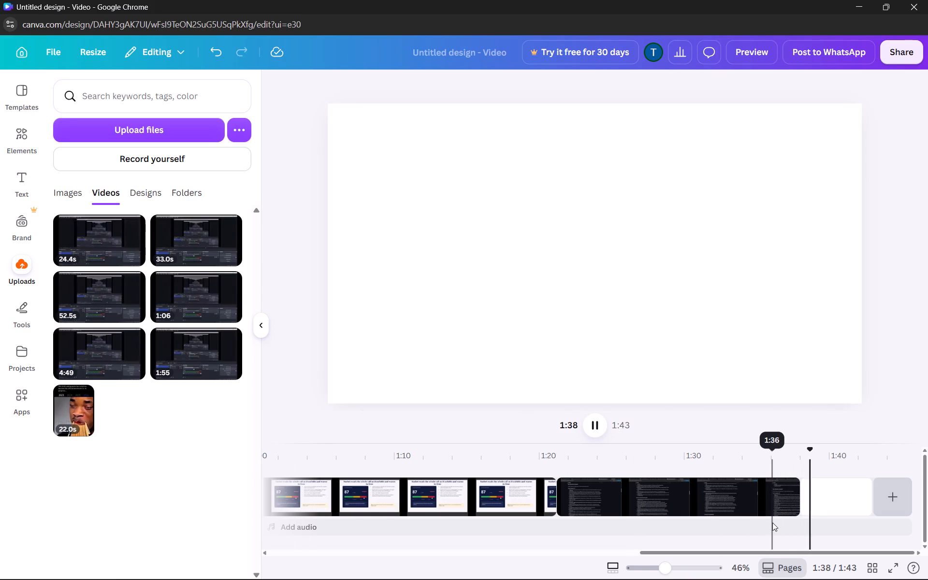
Split the README clip at about 1:35 and delete the leftover 2.3-second piece at its end.
left_click(772, 522)
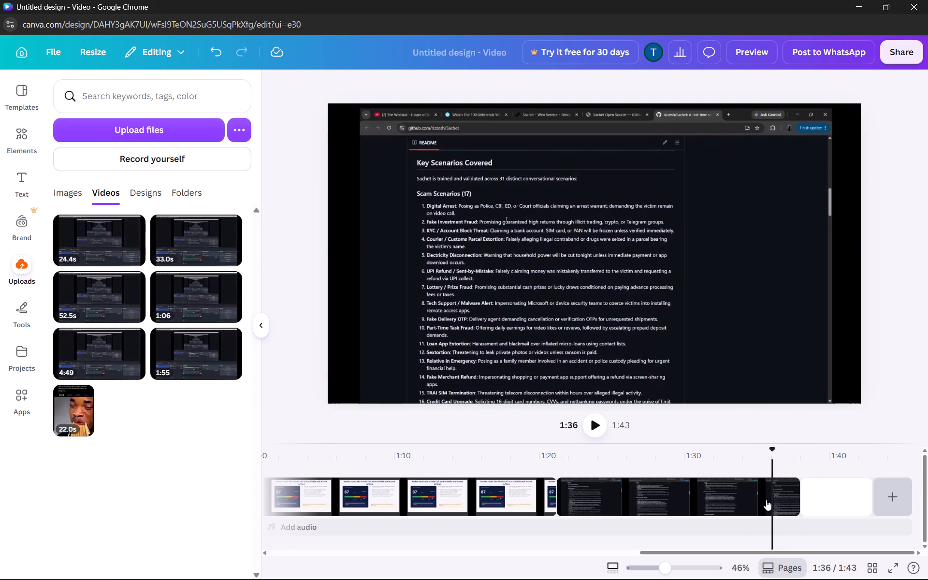
left_click(766, 500)
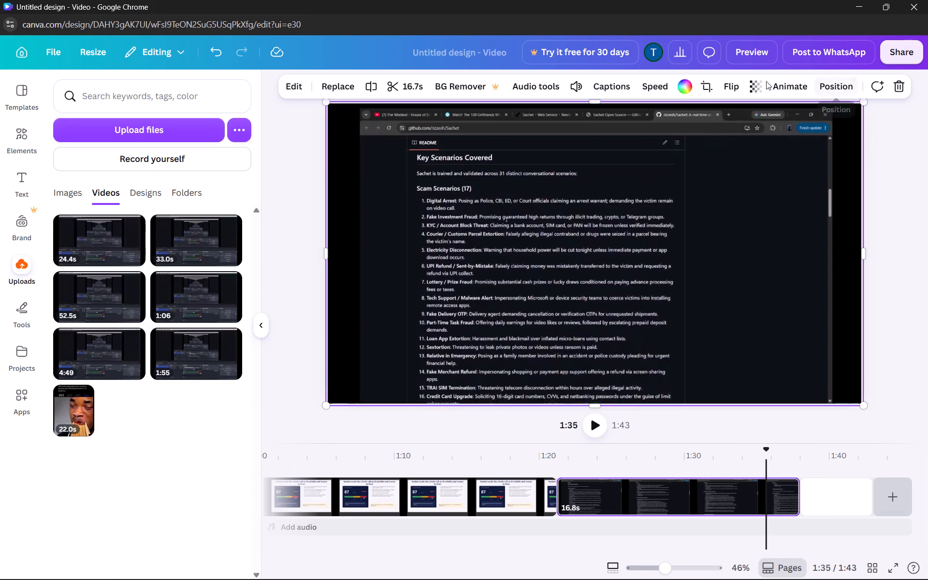
left_click(373, 87)
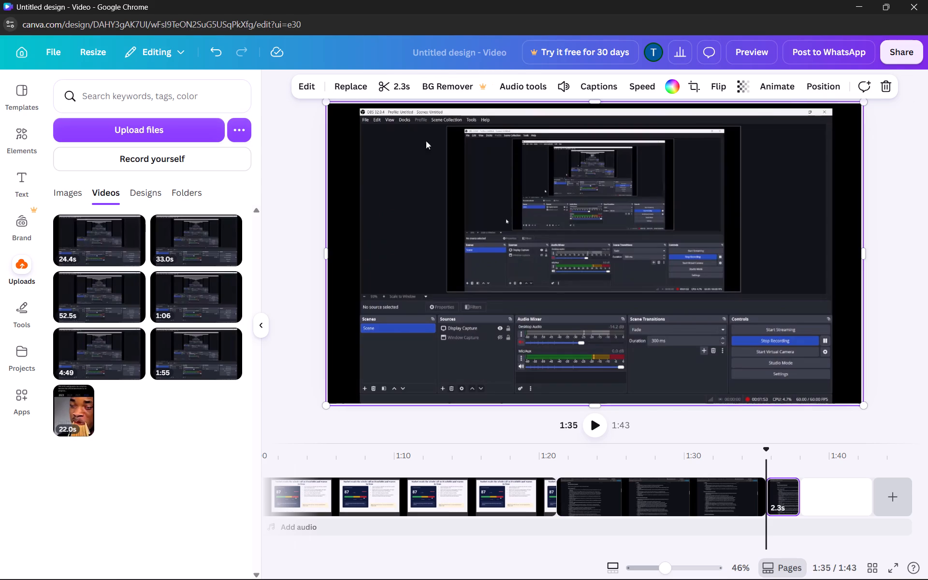
left_click(881, 87)
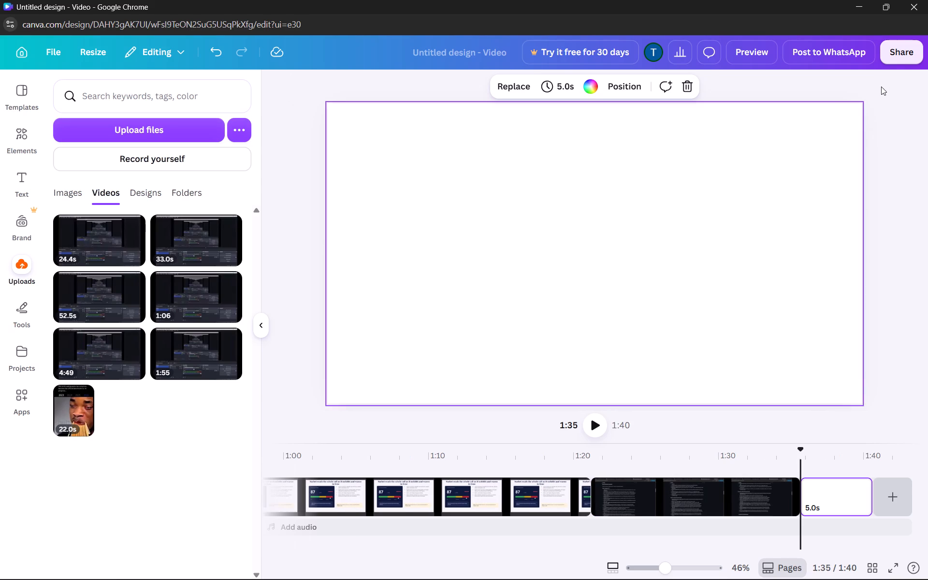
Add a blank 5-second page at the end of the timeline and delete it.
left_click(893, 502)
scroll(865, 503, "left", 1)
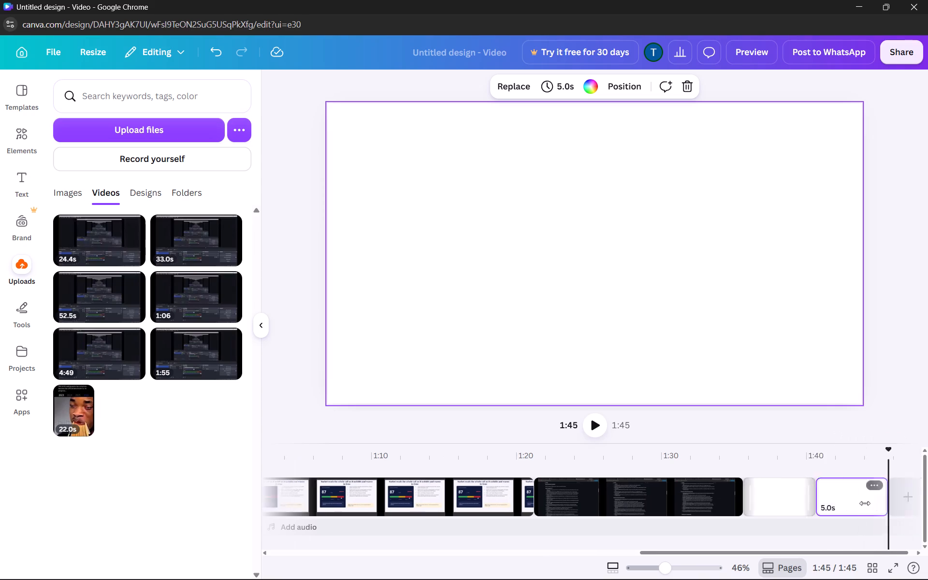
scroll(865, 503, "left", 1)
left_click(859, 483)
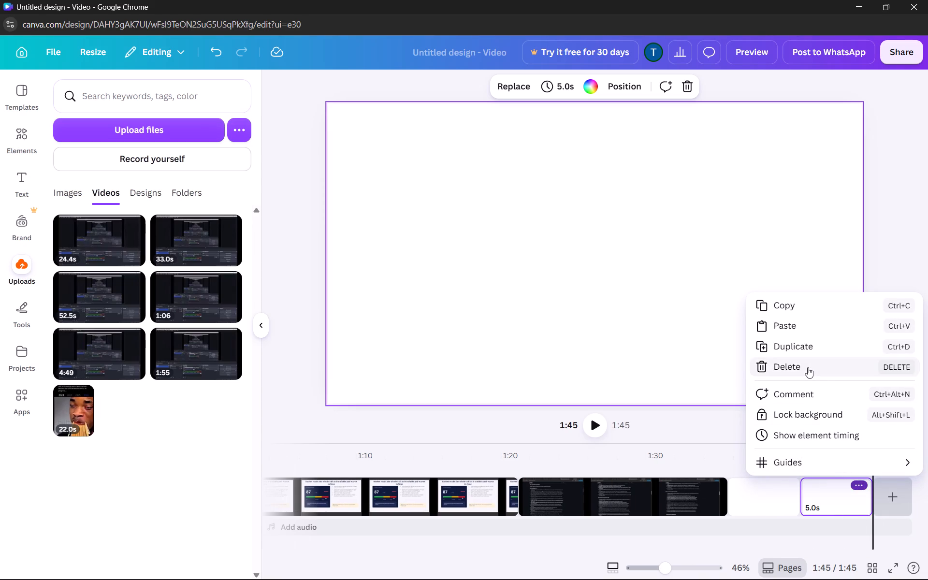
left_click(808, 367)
Delete the remaining blank 5-second page after the README clip.
left_click(863, 486)
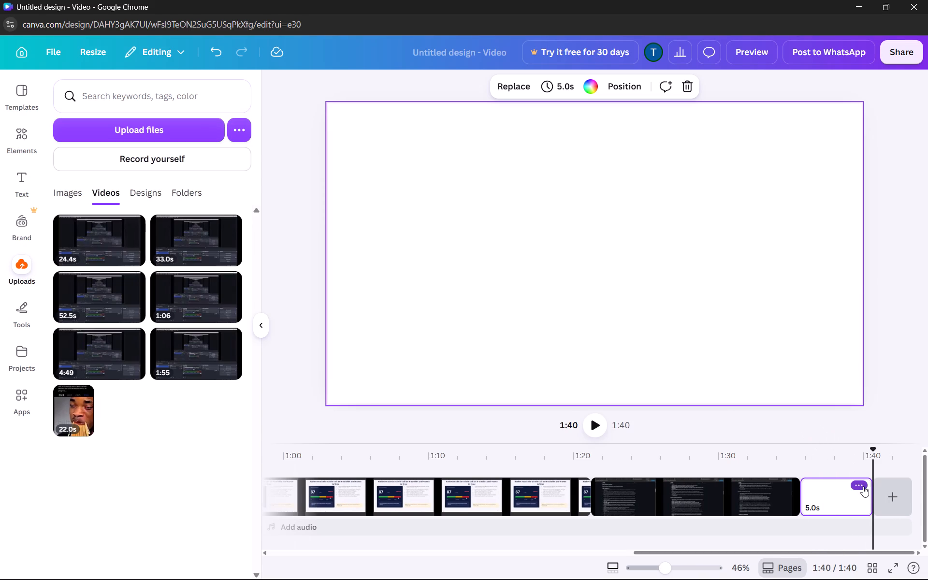
left_click(802, 366)
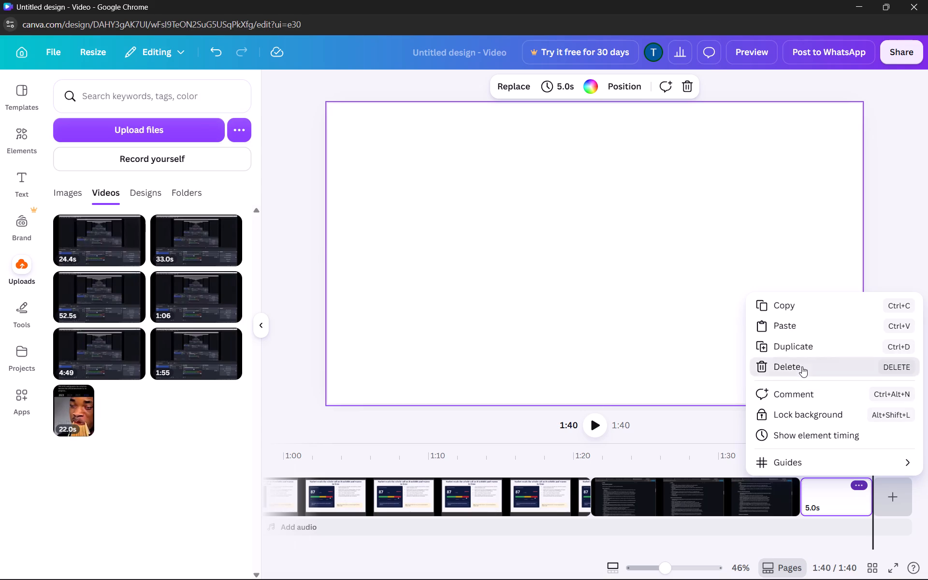
scroll(790, 524, "left", 2)
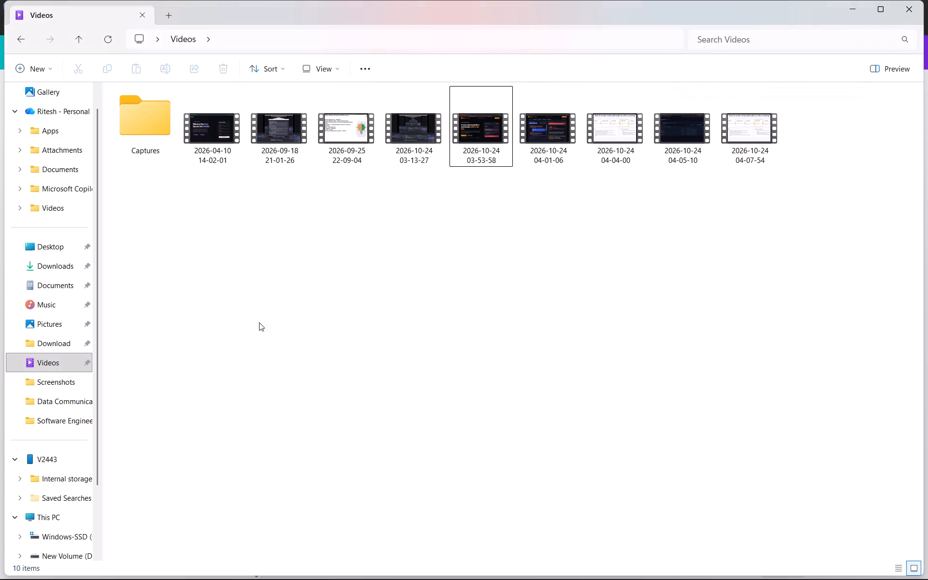
double_click(471, 137)
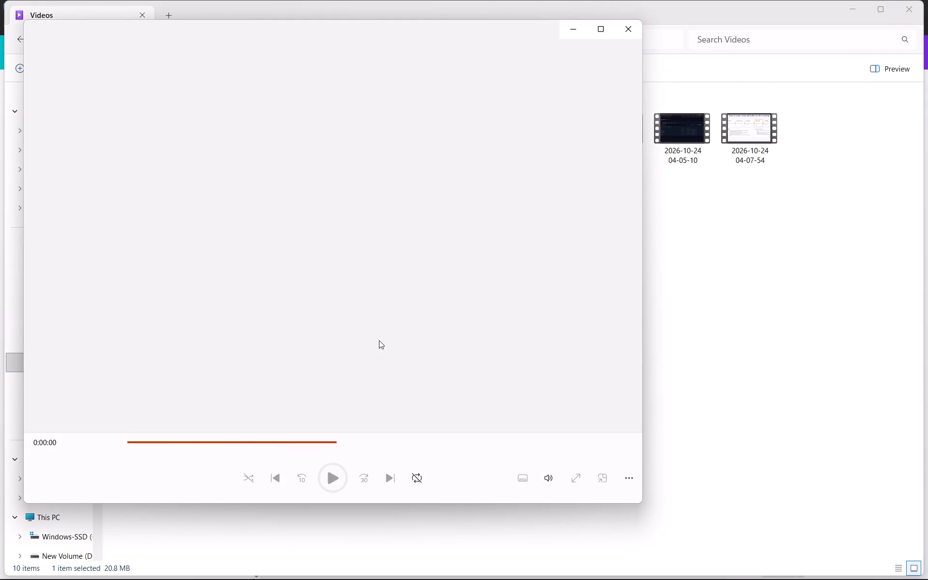
left_click(625, 30)
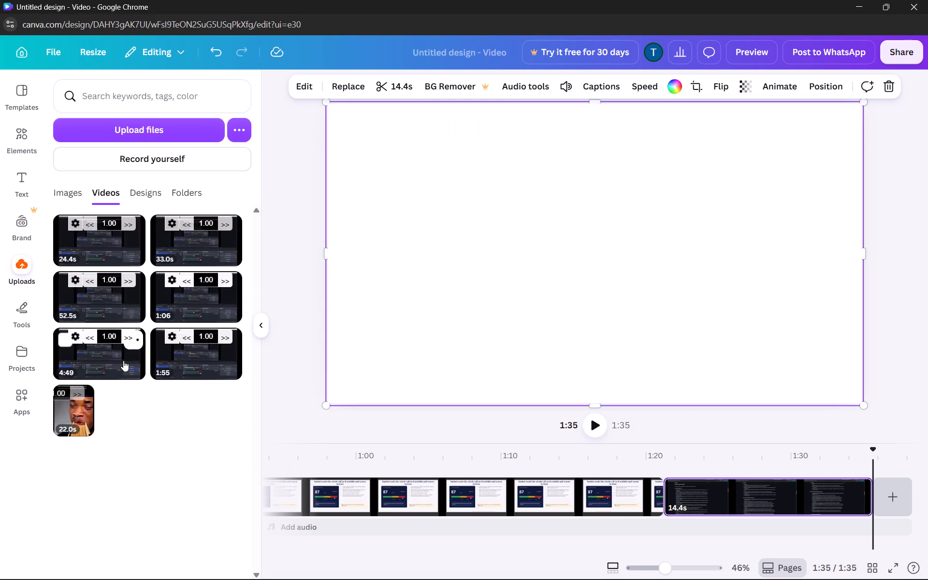
Add a blank page at the end of the timeline and insert the 4:49 uploaded recording after it.
left_click_drag(123, 361, 816, 424)
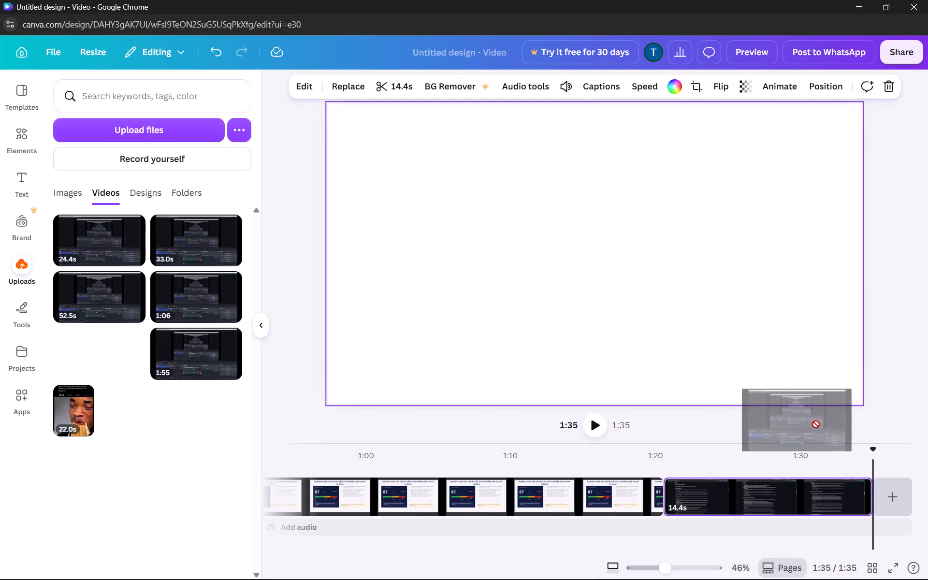
left_click_drag(816, 424, 913, 528)
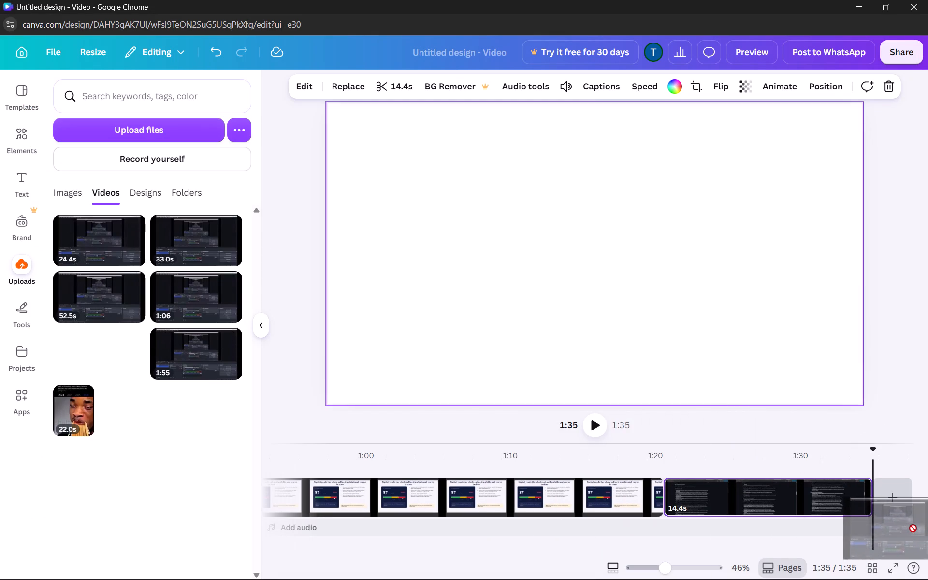
left_click_drag(913, 528, 913, 513)
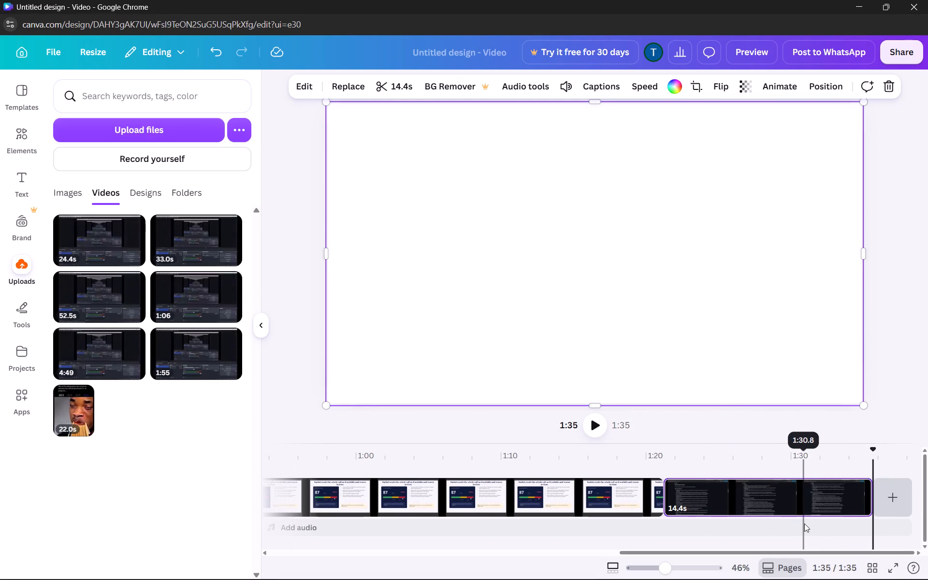
scroll(804, 523, "left", 1)
left_click(901, 510)
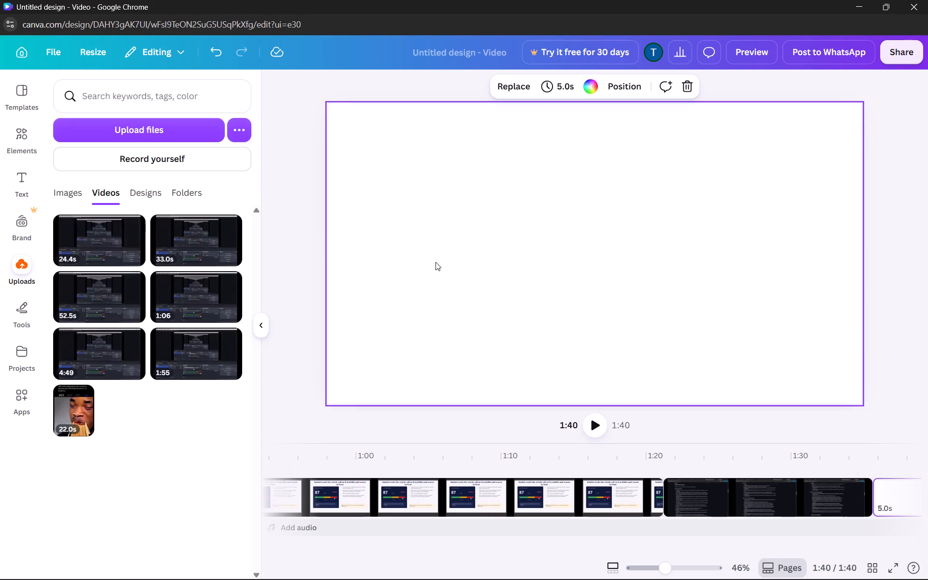
left_click(124, 356)
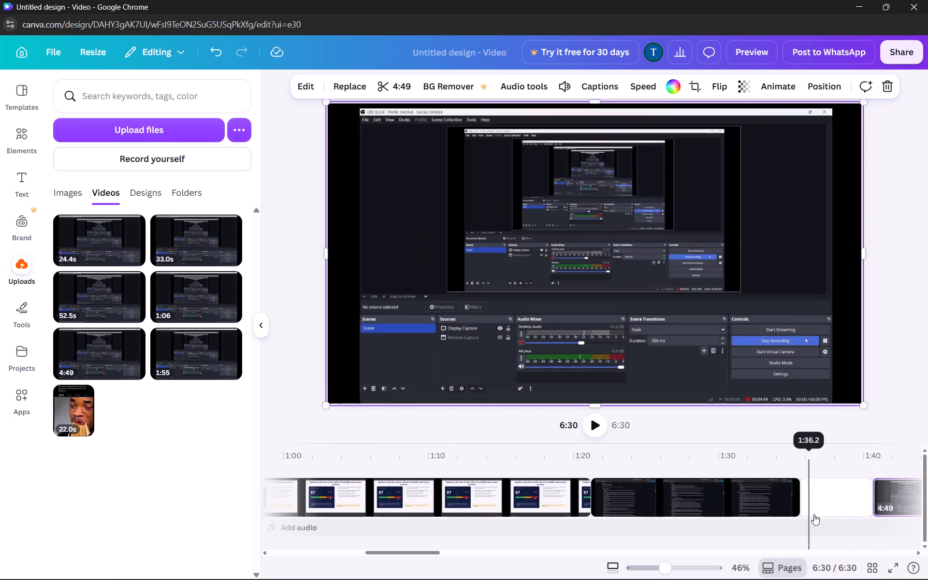
Delete the blank 5-second page between the README clip and the 4:49 recording.
left_click(849, 494)
left_click(859, 486)
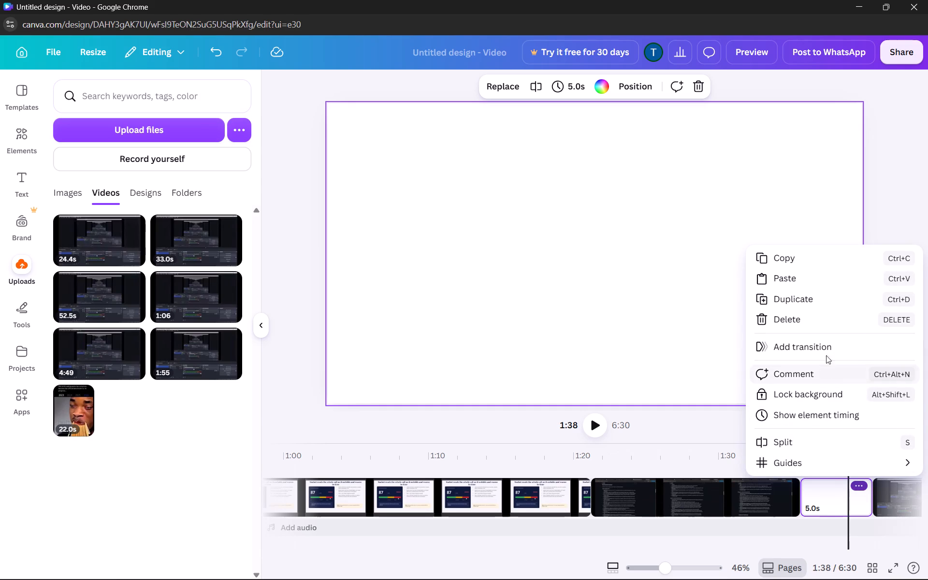
left_click(823, 323)
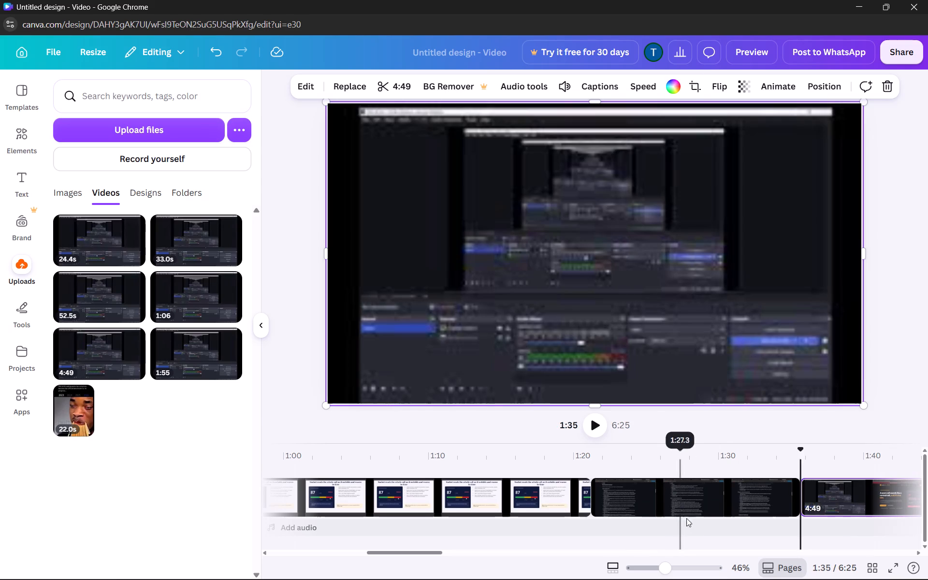
Skim and play the opening of the 4:49 recording, up to about 2:22, to find where the usable part starts.
left_click(732, 527)
scroll(732, 527, "left", 2)
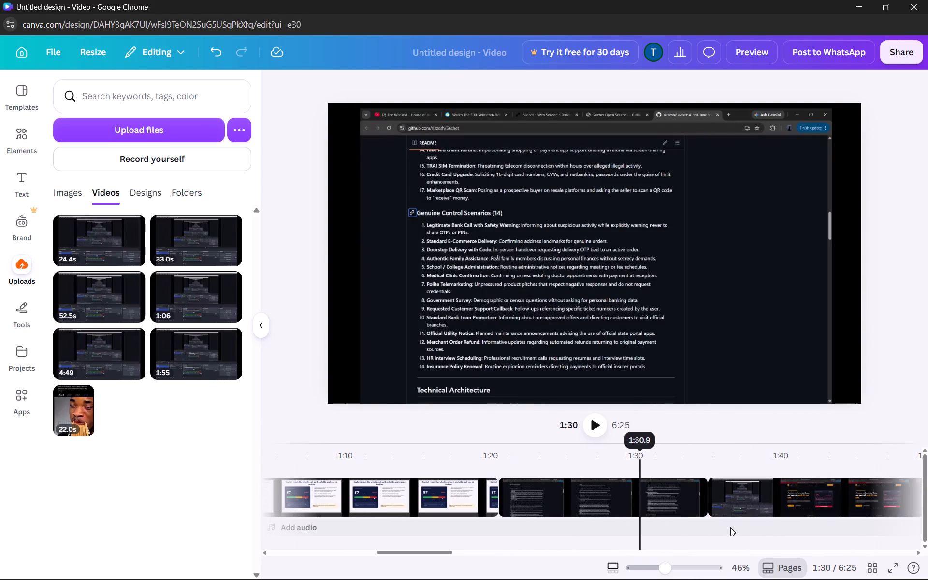
left_click(676, 535)
scroll(786, 539, "left", 1)
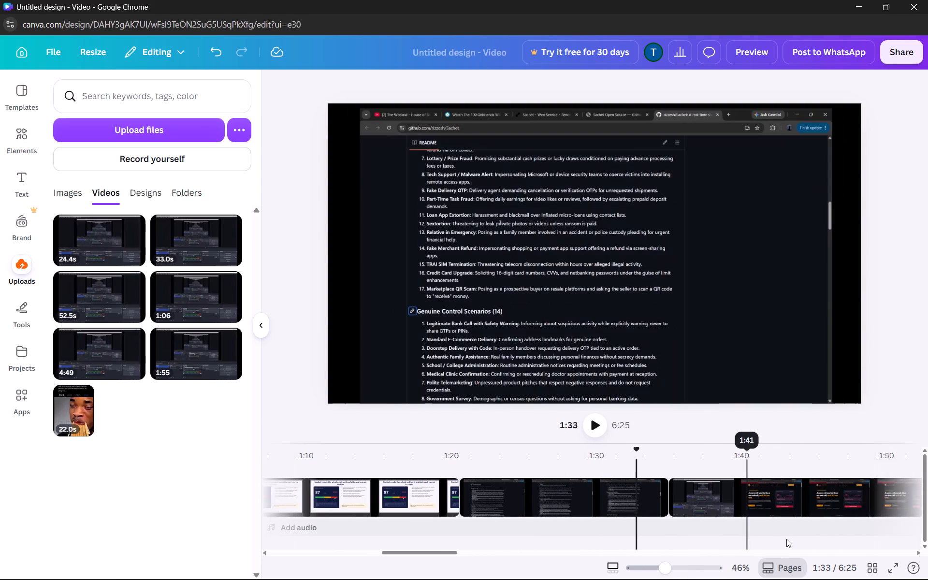
scroll(786, 539, "left", 1)
left_click(827, 539)
scroll(827, 539, "left", 4)
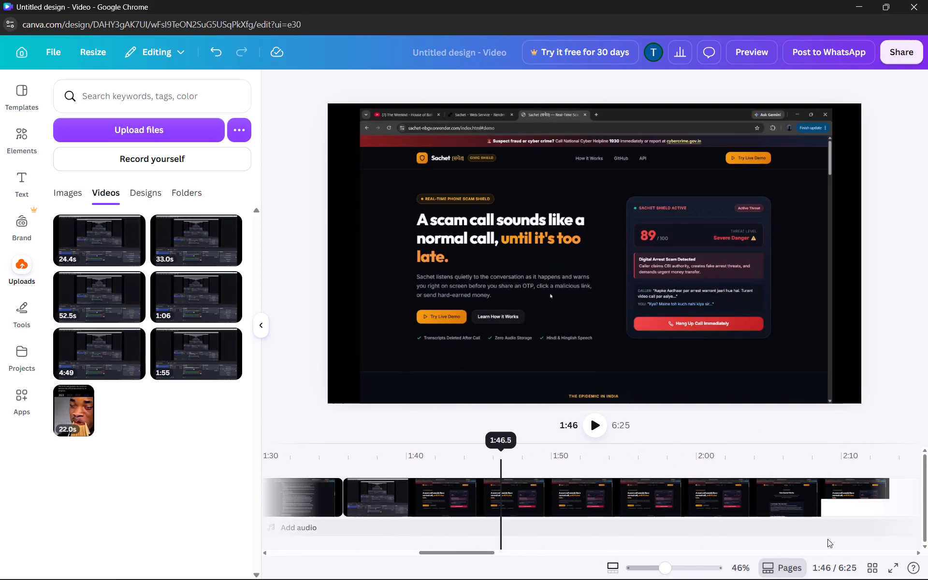
left_click(786, 528)
scroll(786, 528, "left", 1)
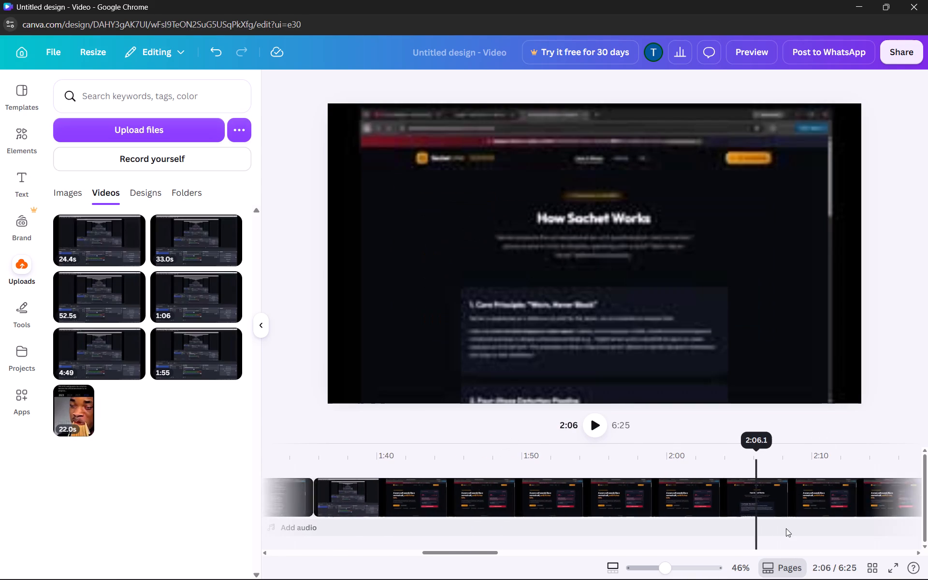
scroll(786, 528, "left", 3)
left_click(739, 537)
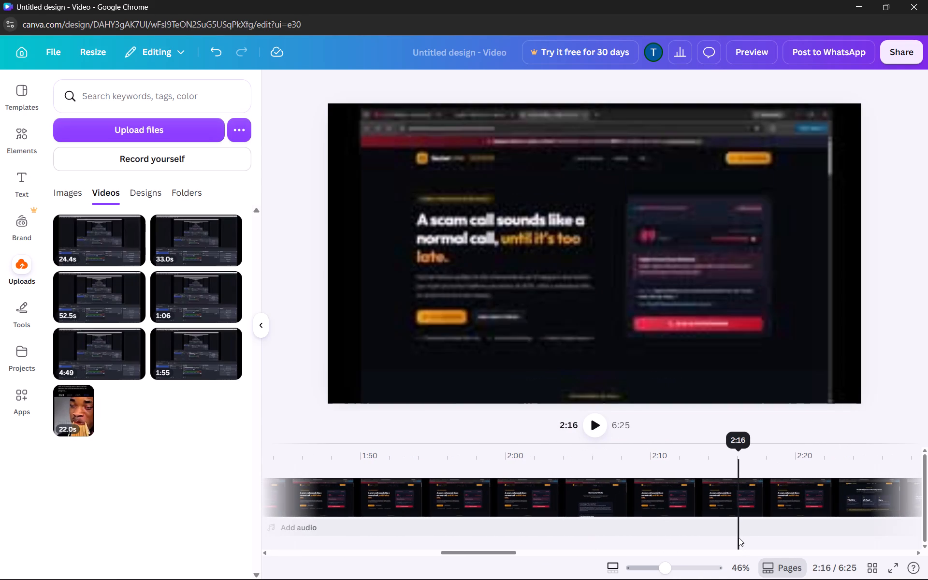
left_click(591, 426)
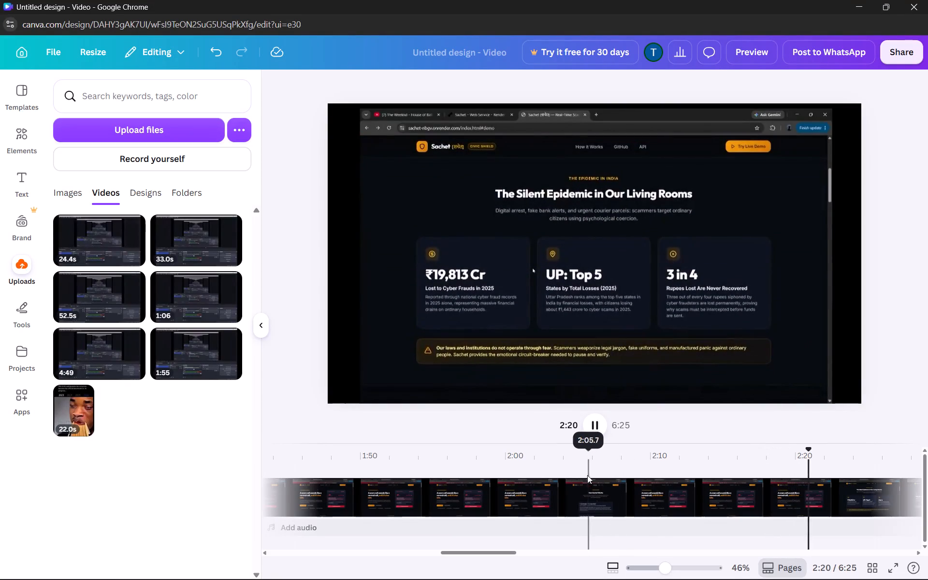
left_click(593, 429)
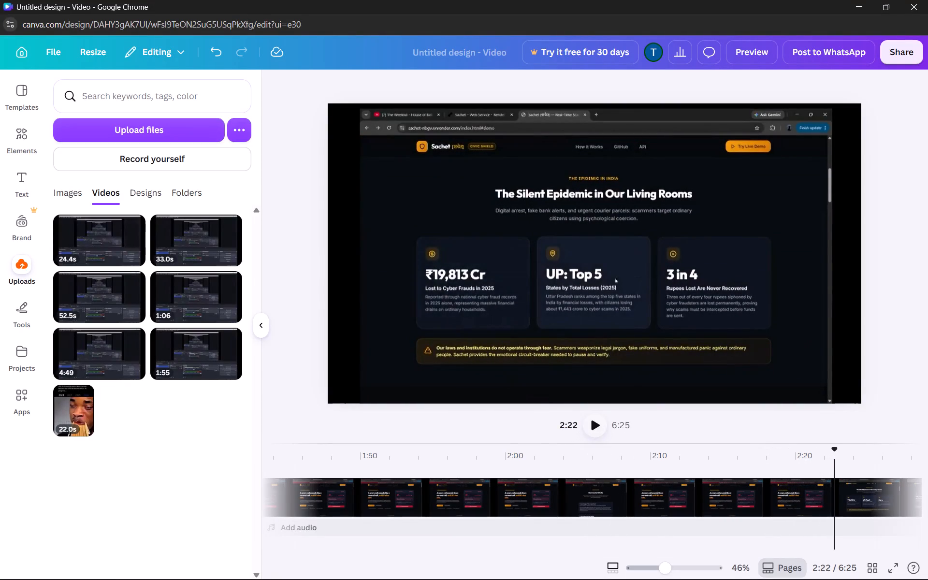
left_click(522, 536)
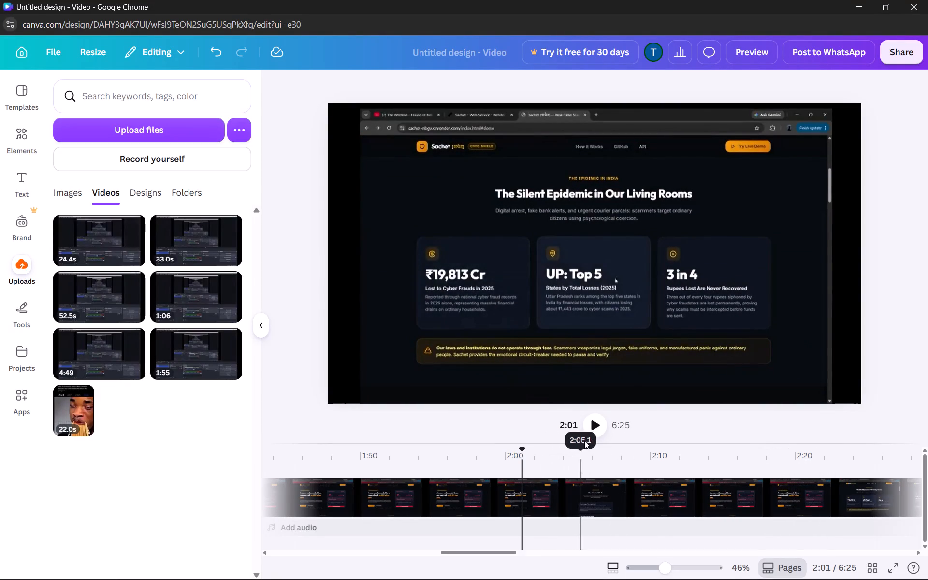
left_click(595, 424)
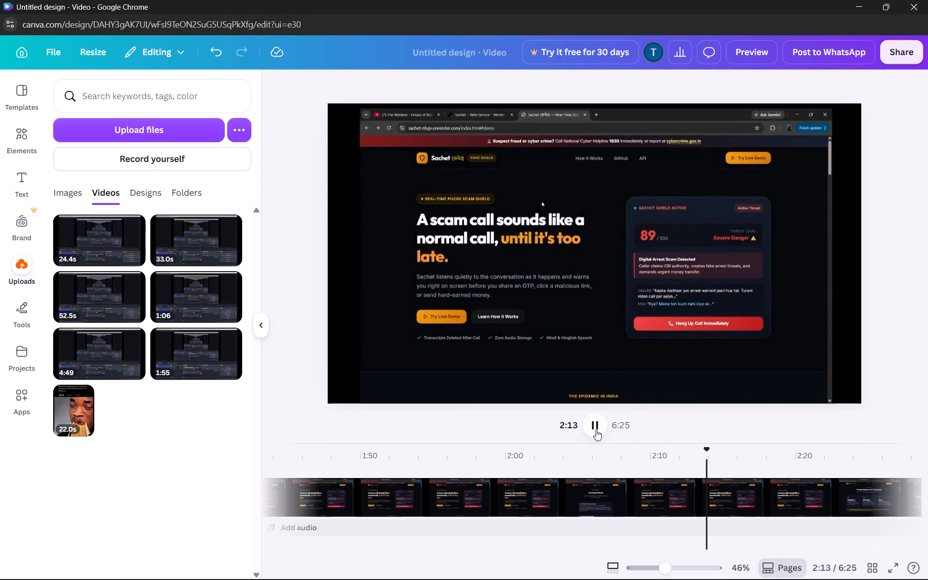
left_click(595, 428)
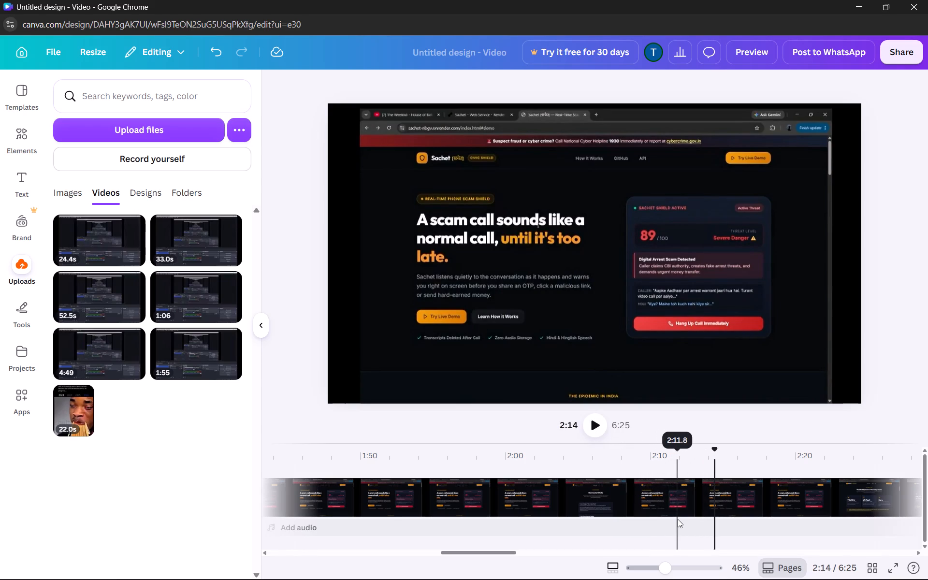
left_click(678, 519)
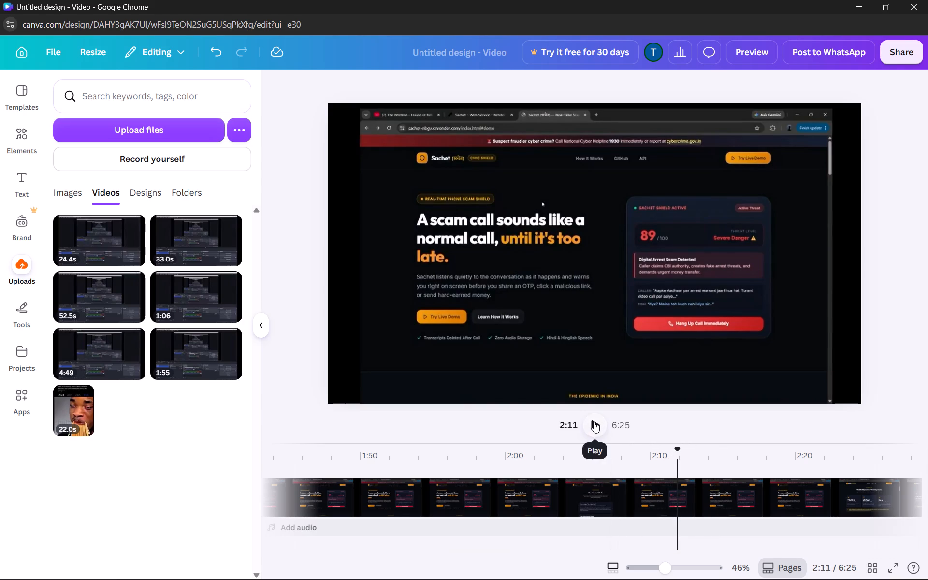
left_click(594, 422)
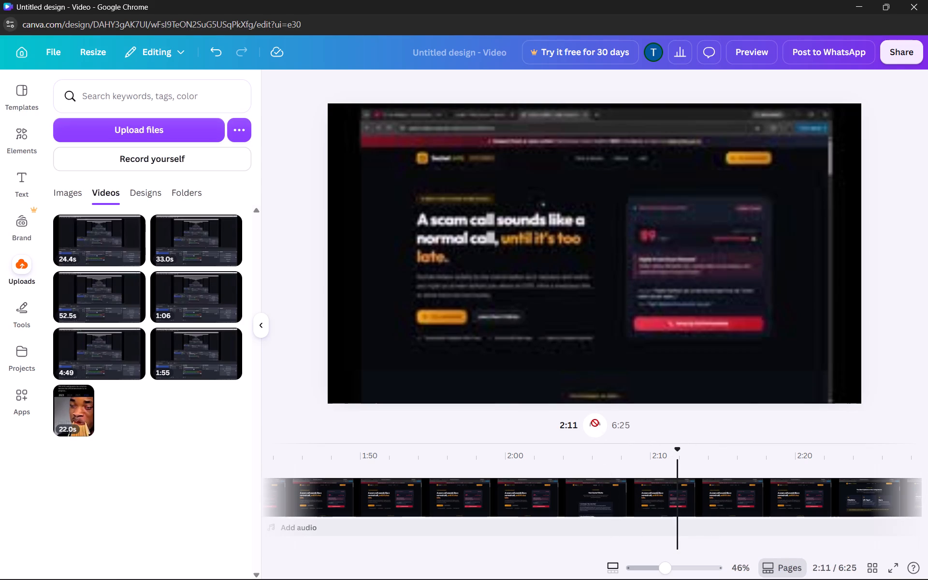
left_click(596, 425)
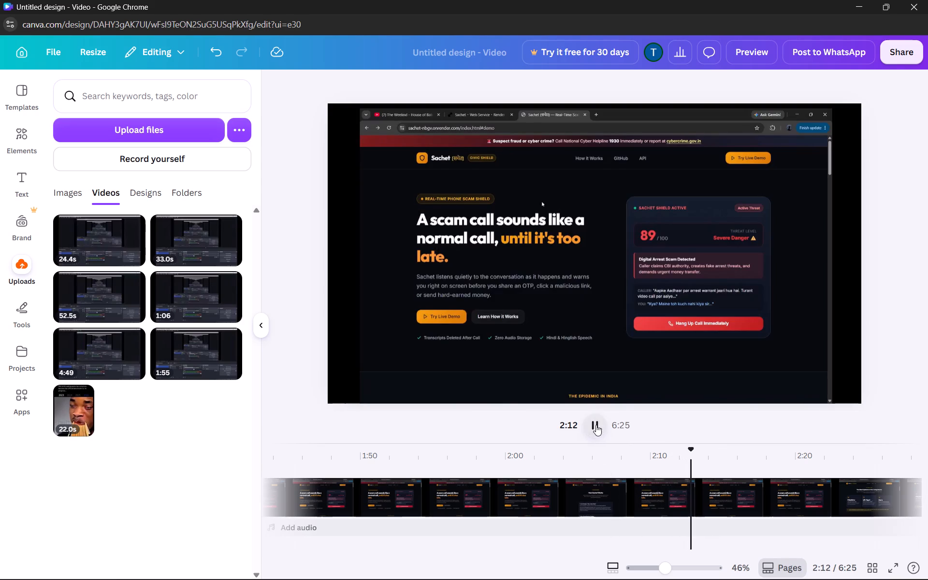
Split the 4:49 recording at about 2:10 and delete its 35.1-second opening piece.
left_click(663, 521)
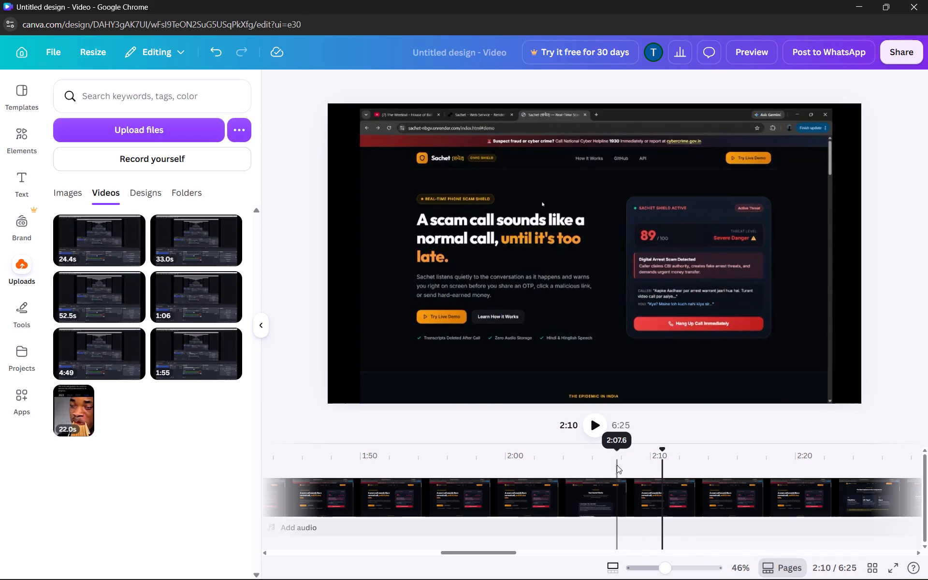
right_click(618, 490)
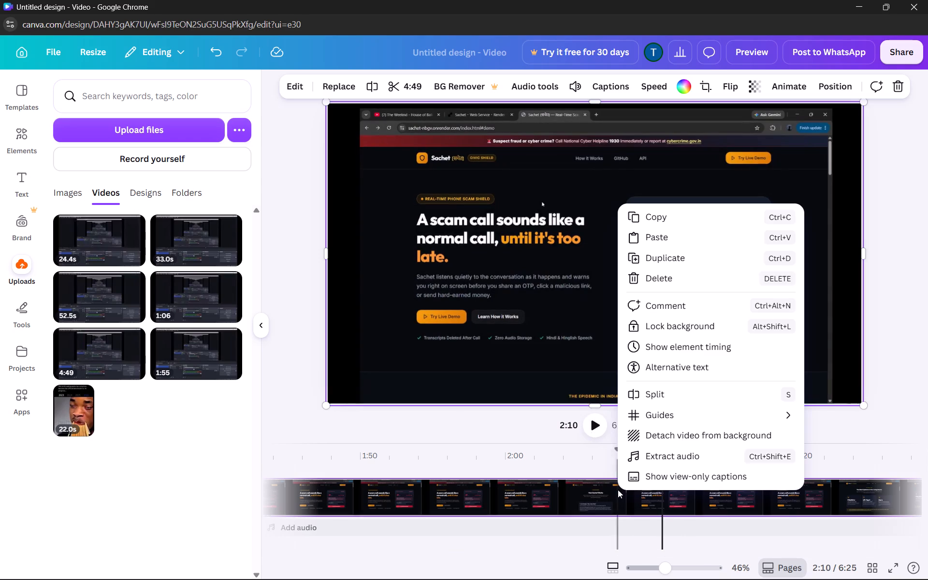
left_click(614, 498)
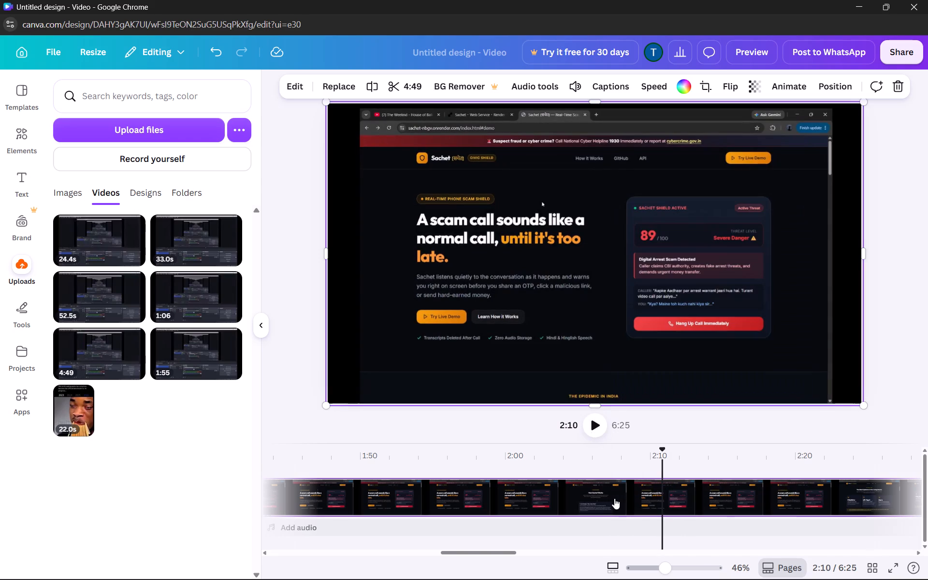
left_click(371, 91)
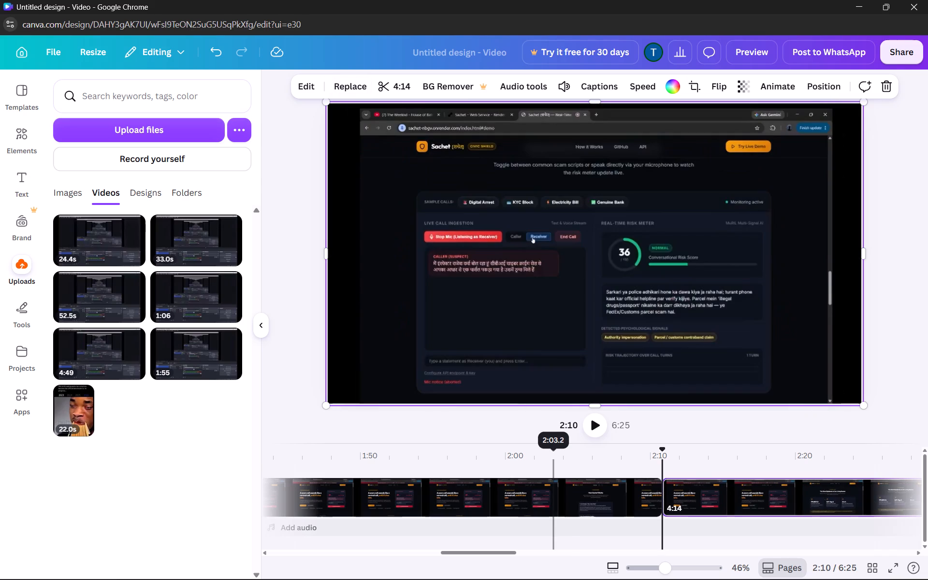
left_click(572, 493)
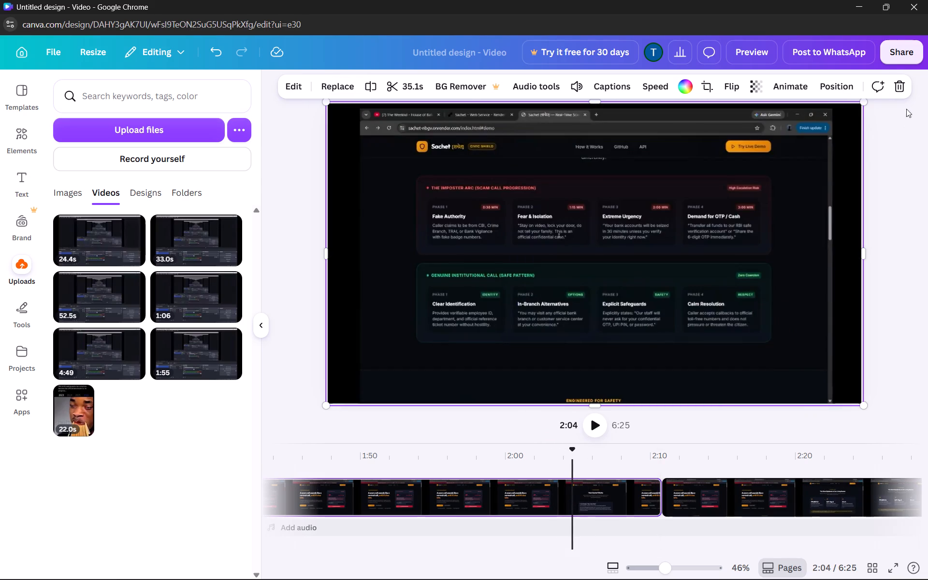
left_click(902, 87)
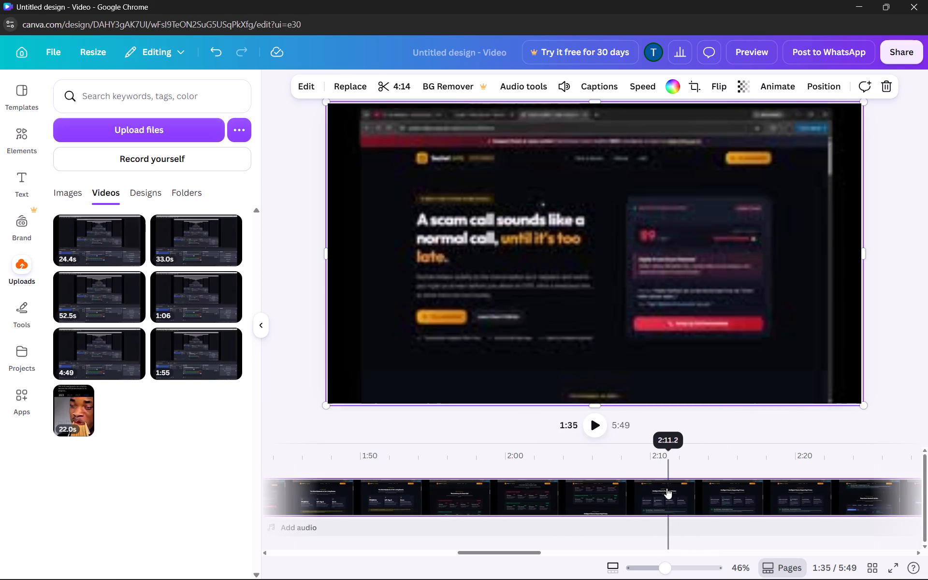
Play the trimmed website demo recording from its start at 1:35 and skim its website sections up to about 3:03.
left_click(594, 427)
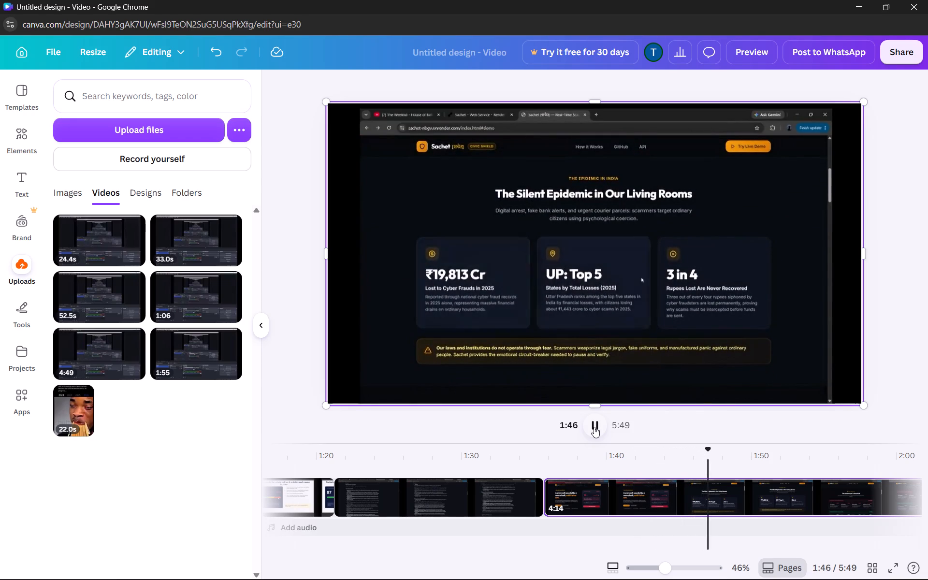
scroll(594, 427, "left", 5)
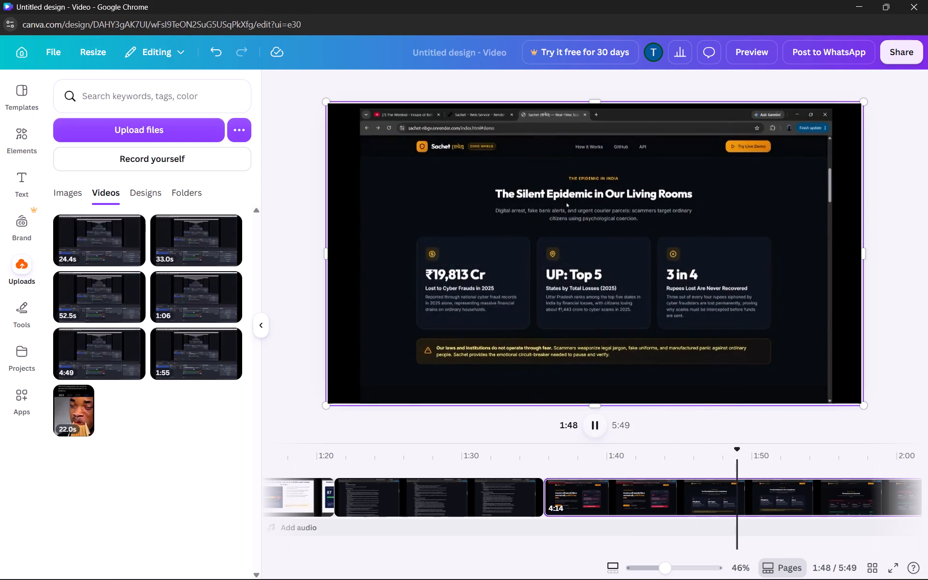
scroll(626, 459, "left", 4)
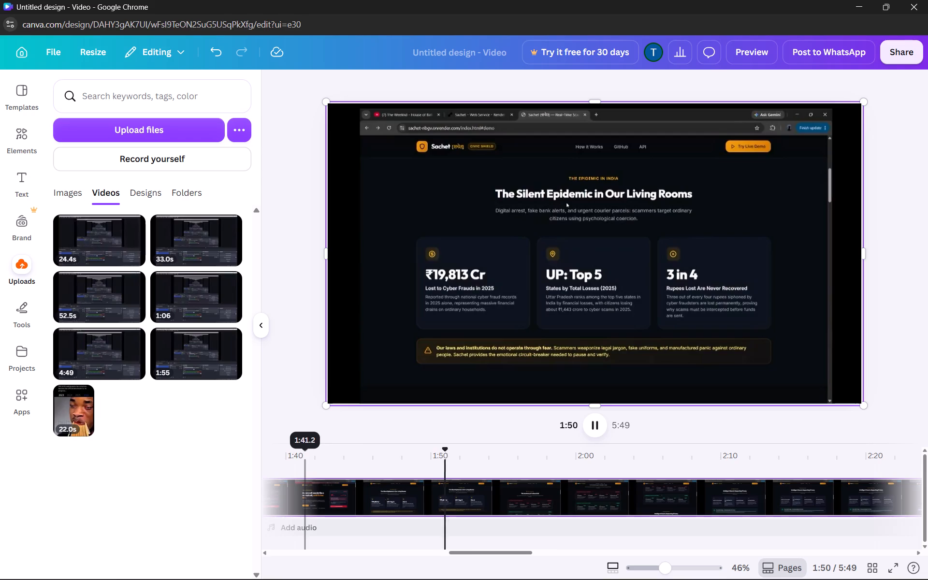
scroll(626, 459, "left", 14)
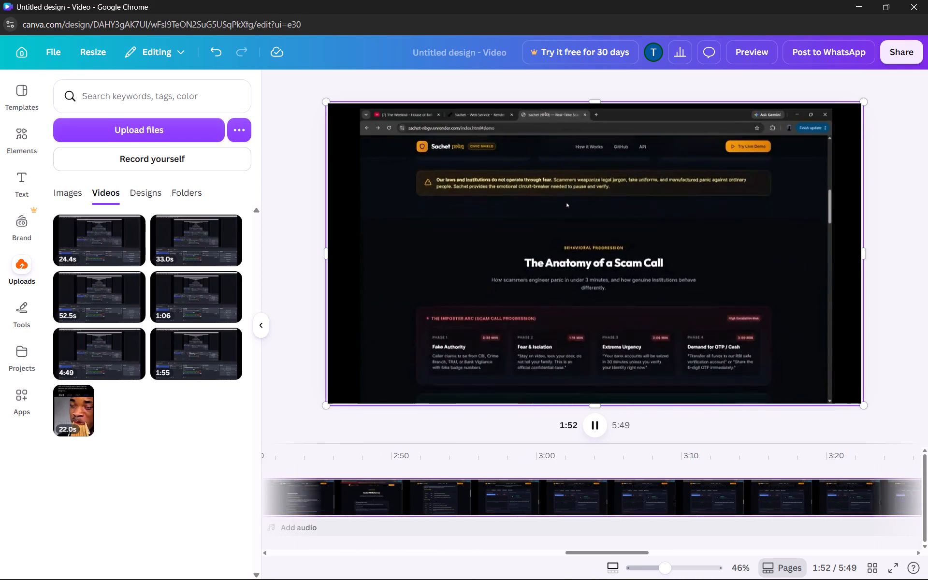
scroll(626, 459, "left", 4)
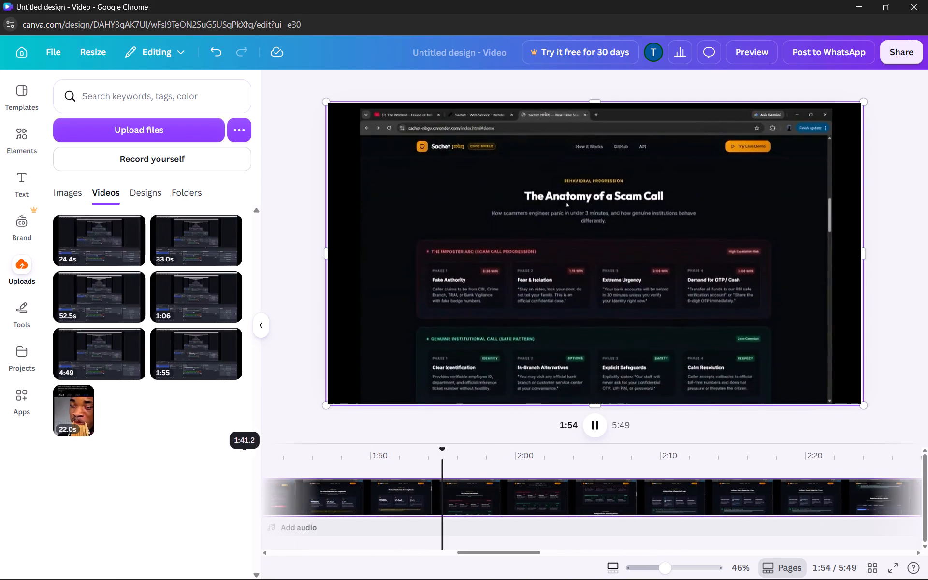
scroll(626, 459, "left", 1)
left_click(655, 522)
scroll(655, 522, "left", 2)
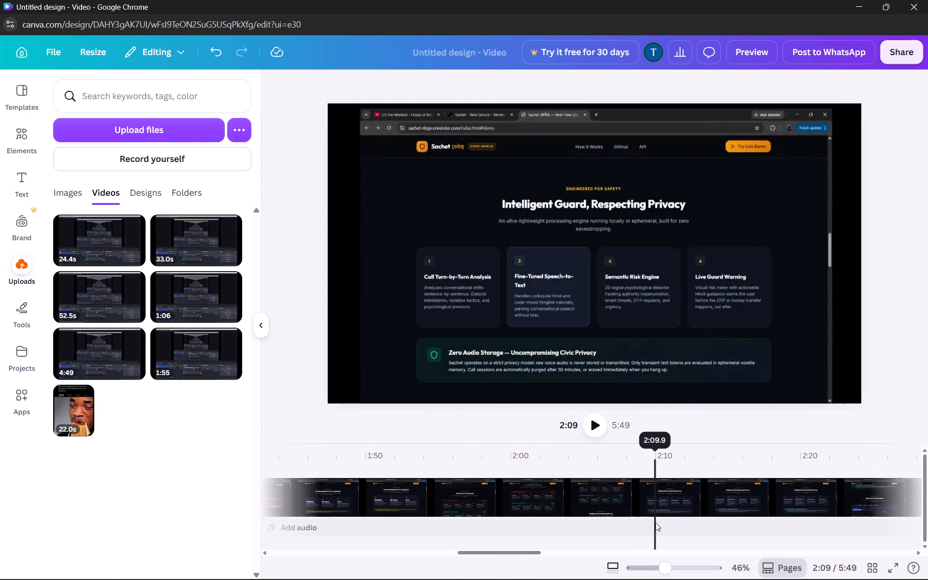
scroll(655, 522, "left", 6)
left_click(689, 523)
scroll(689, 523, "left", 1)
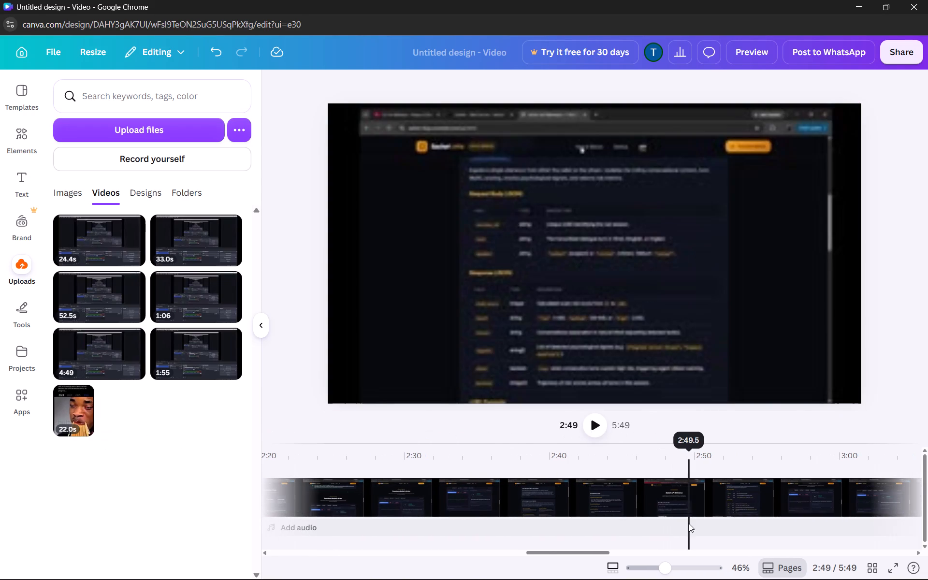
scroll(689, 523, "left", 2)
left_click(689, 523)
left_click(714, 524)
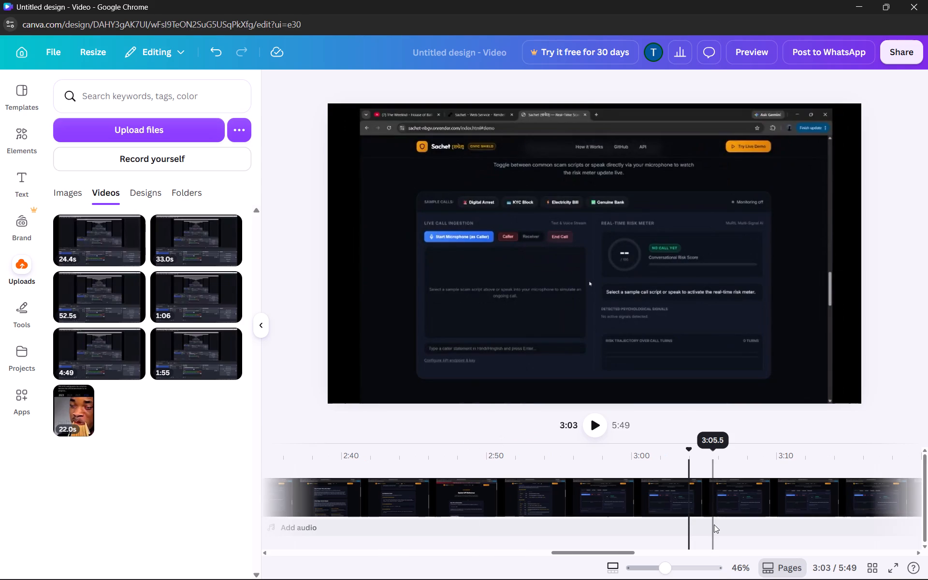
Skim the live call demo part of the recording, from about 3:17 to 5:12, to look for sections to cut.
scroll(714, 524, "left", 3)
left_click(774, 535)
scroll(774, 535, "left", 1)
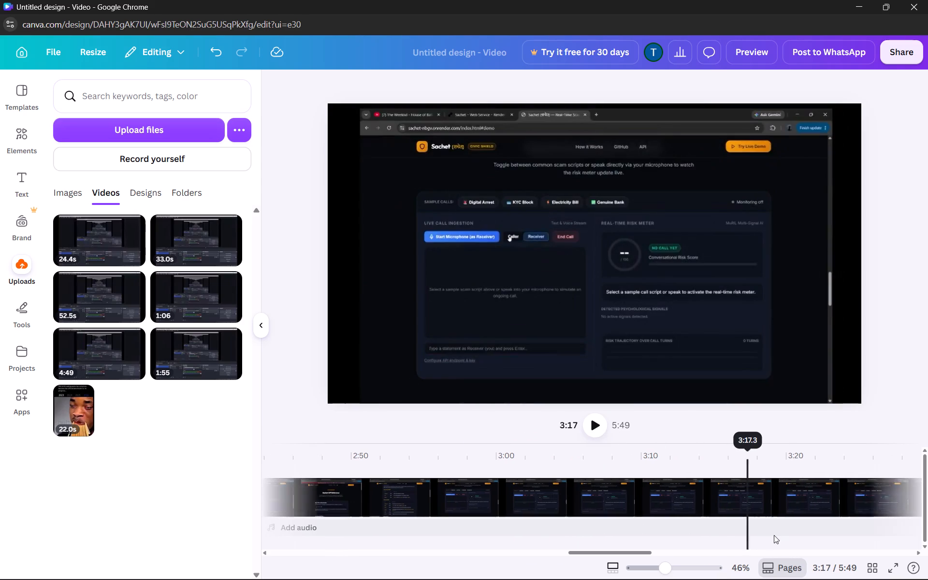
scroll(774, 535, "left", 3)
left_click(836, 529)
scroll(836, 529, "left", 2)
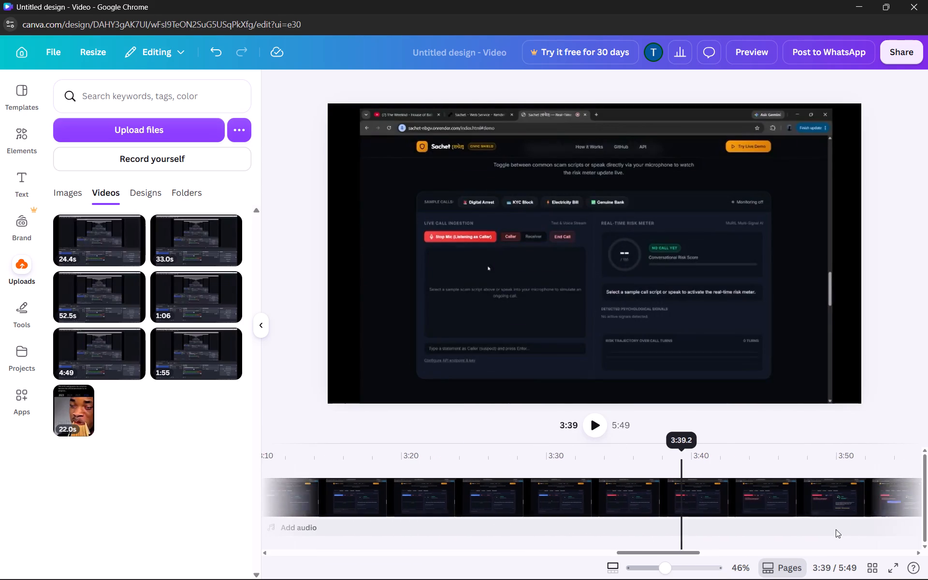
scroll(836, 529, "left", 2)
left_click(888, 536)
scroll(888, 536, "left", 5)
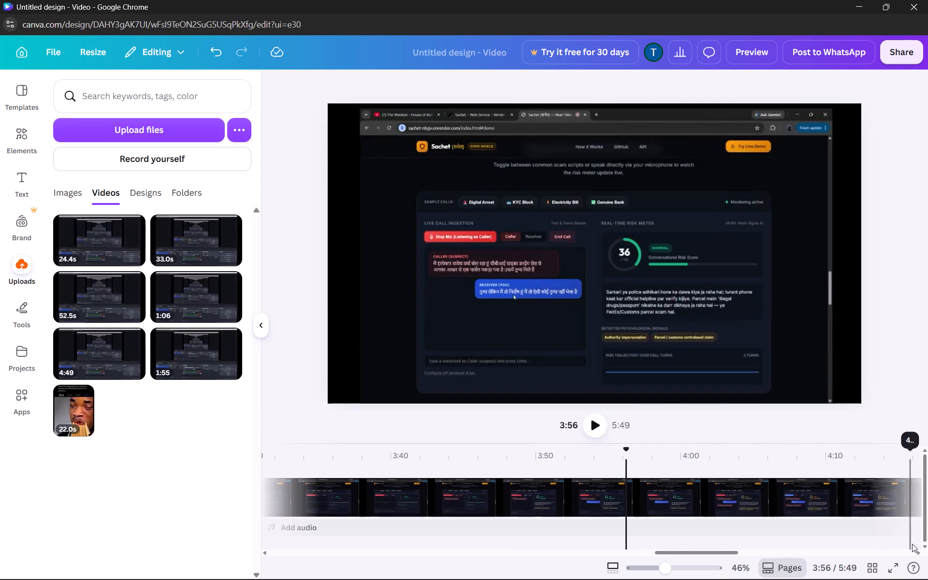
left_click(852, 535)
scroll(852, 535, "left", 3)
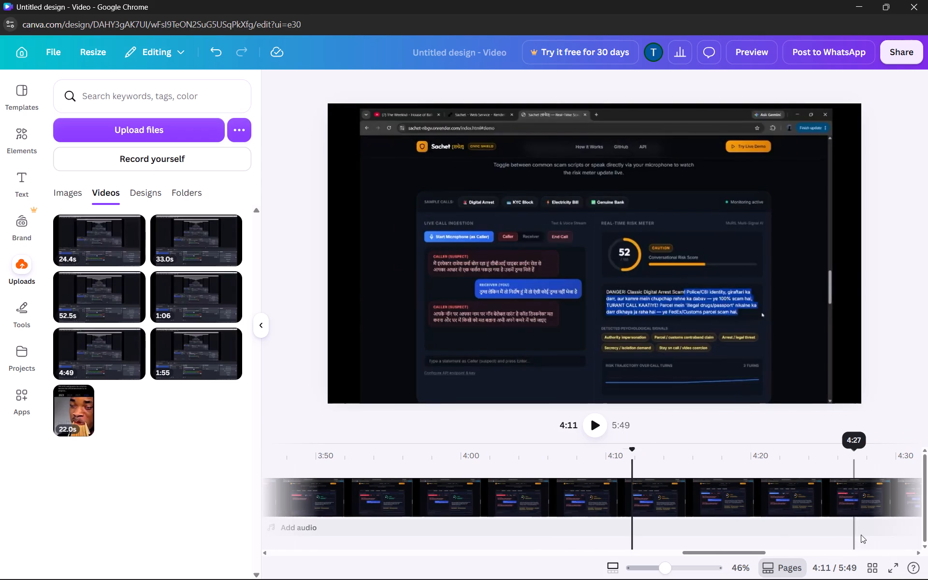
left_click(862, 534)
scroll(862, 534, "left", 4)
left_click(868, 530)
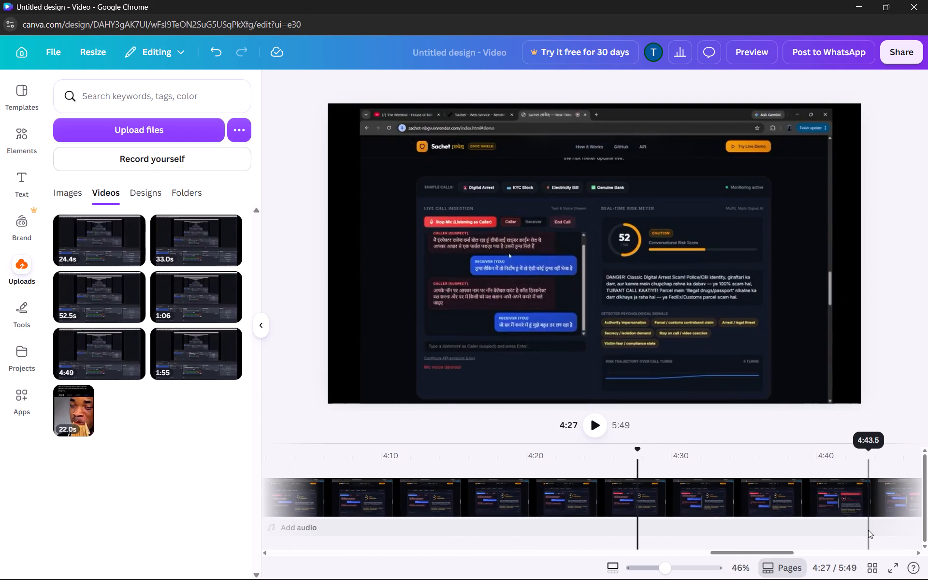
scroll(868, 530, "left", 3)
left_click(869, 533)
scroll(869, 533, "left", 1)
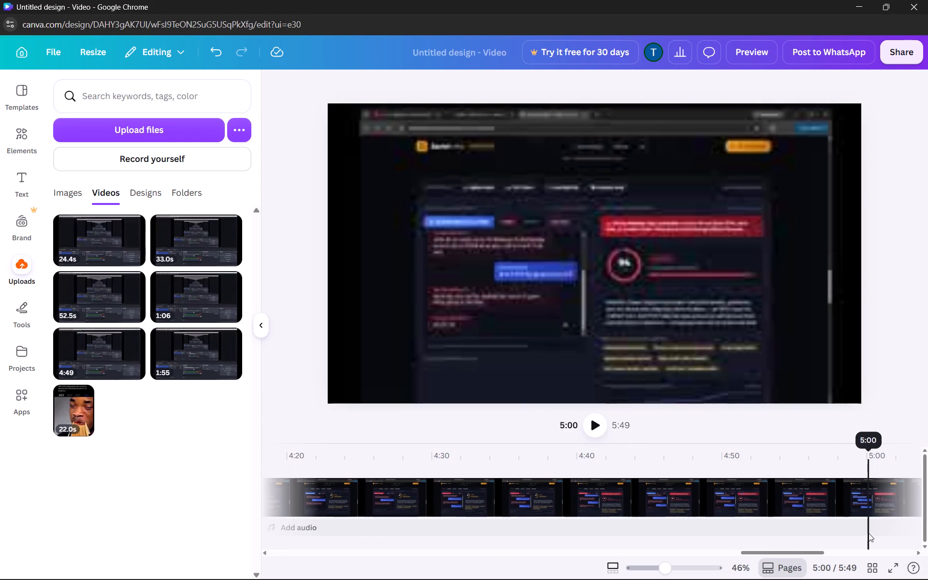
scroll(869, 533, "left", 3)
left_click(833, 536)
scroll(833, 536, "left", 1)
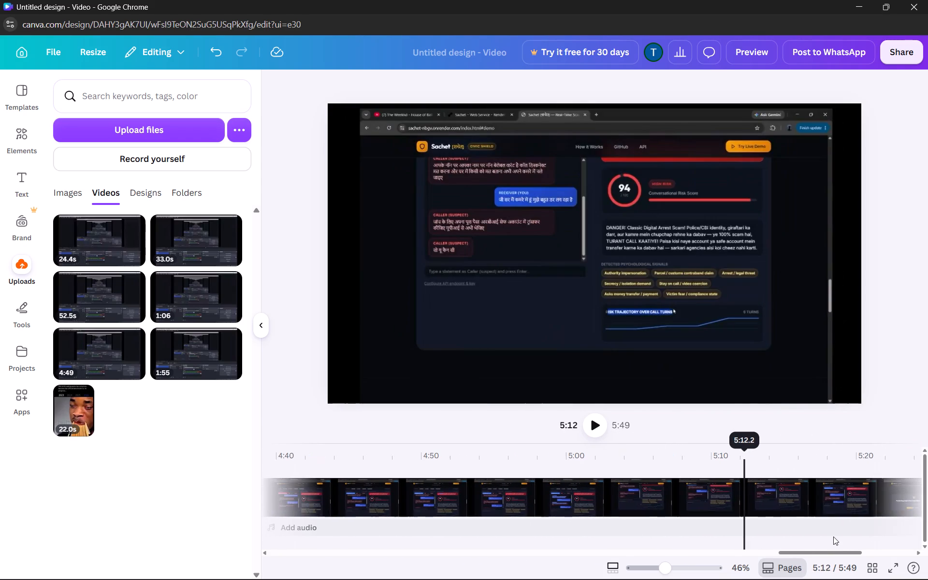
scroll(833, 536, "left", 1)
Play the recording from about 4:59 to find the cut point and split it at about 5:02.
left_click(533, 540)
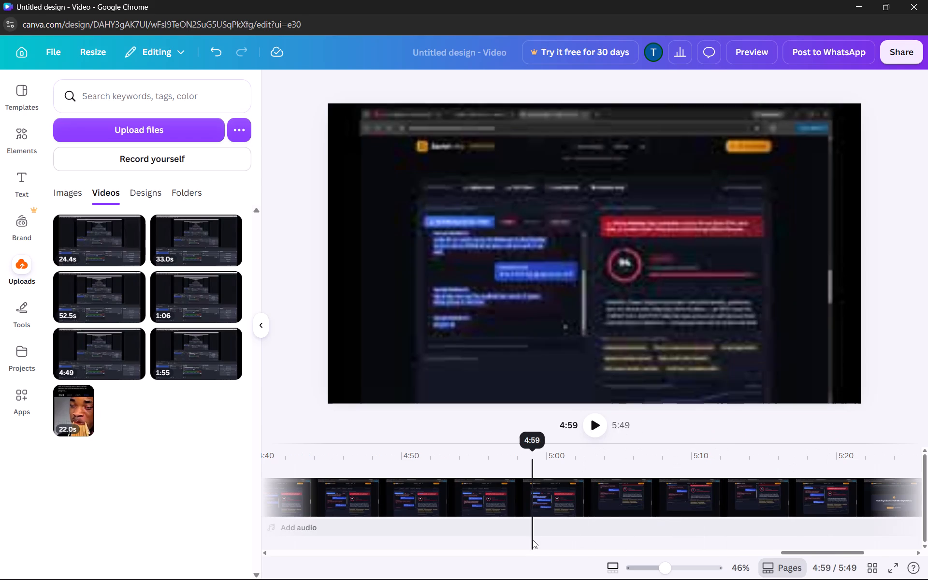
left_click(592, 426)
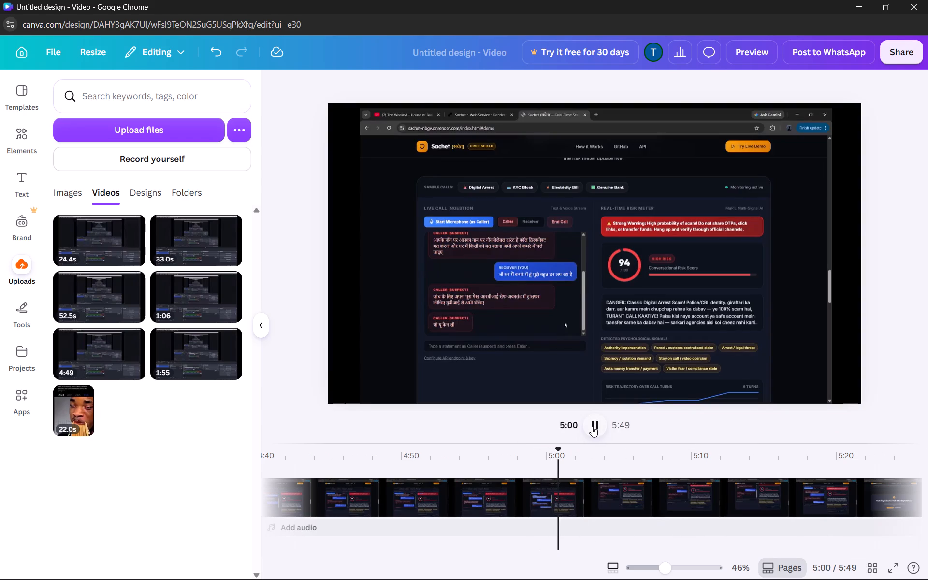
double_click(592, 426)
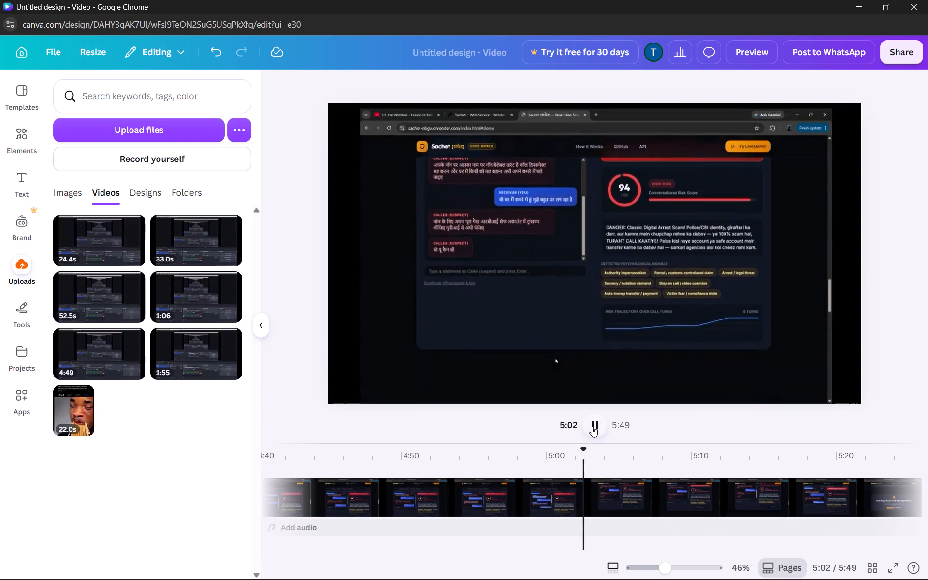
left_click(592, 426)
left_click(581, 525)
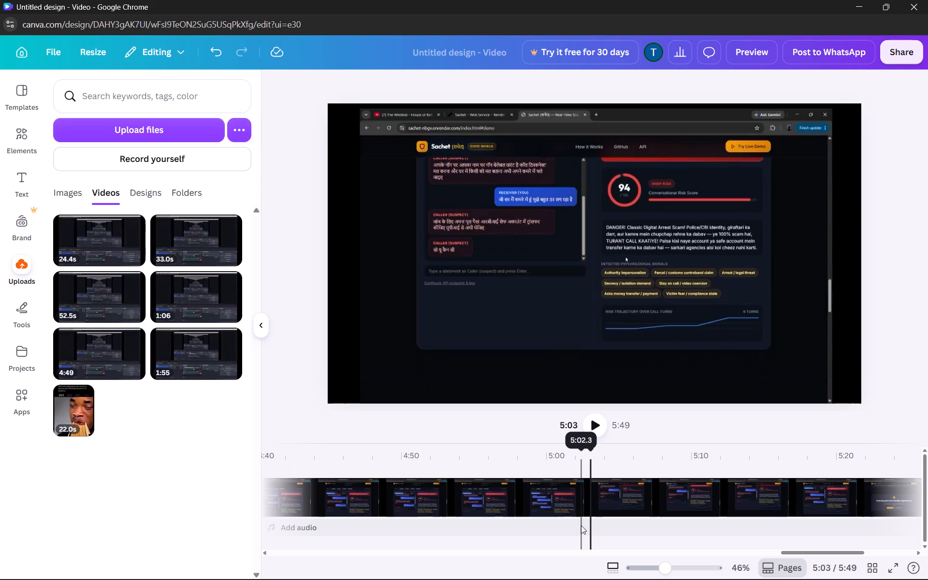
left_click(588, 523)
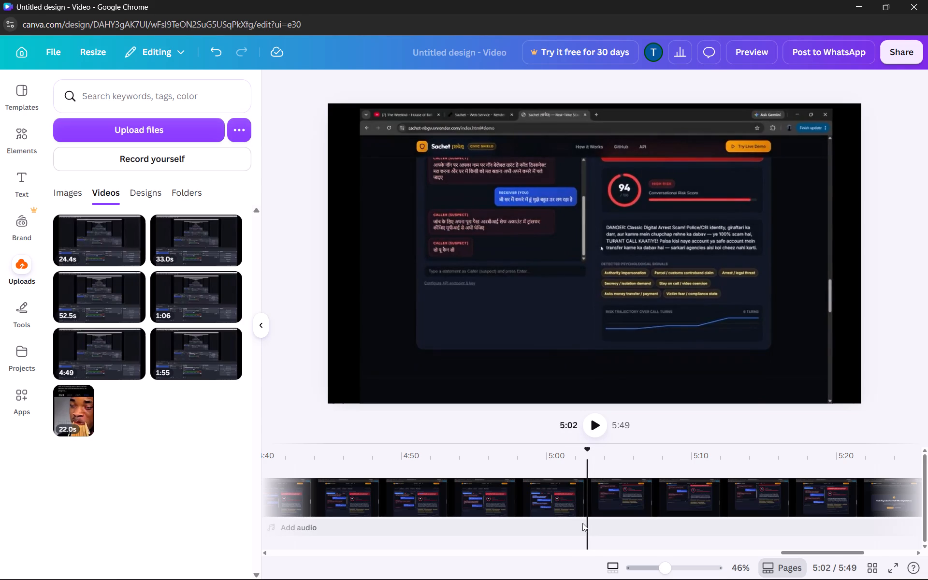
left_click(583, 523)
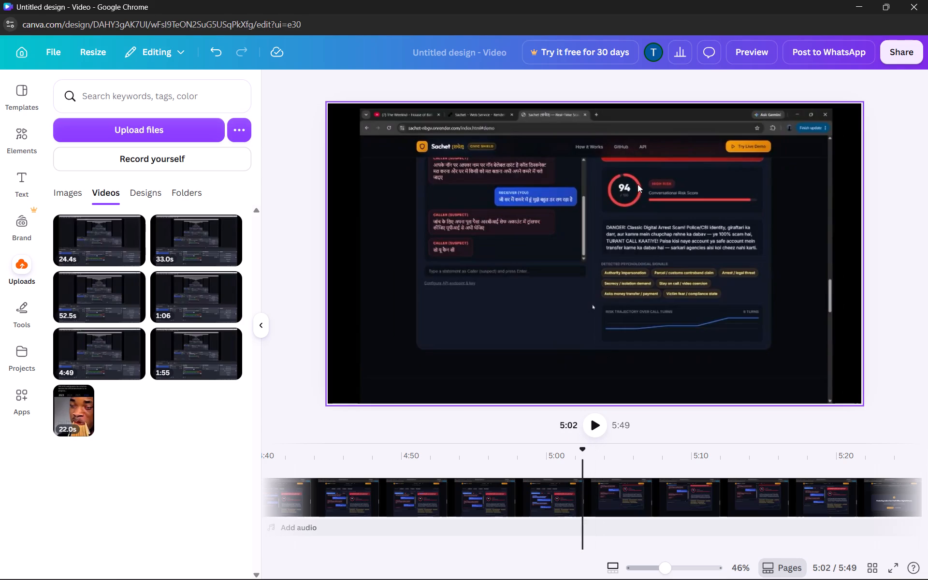
left_click(583, 491)
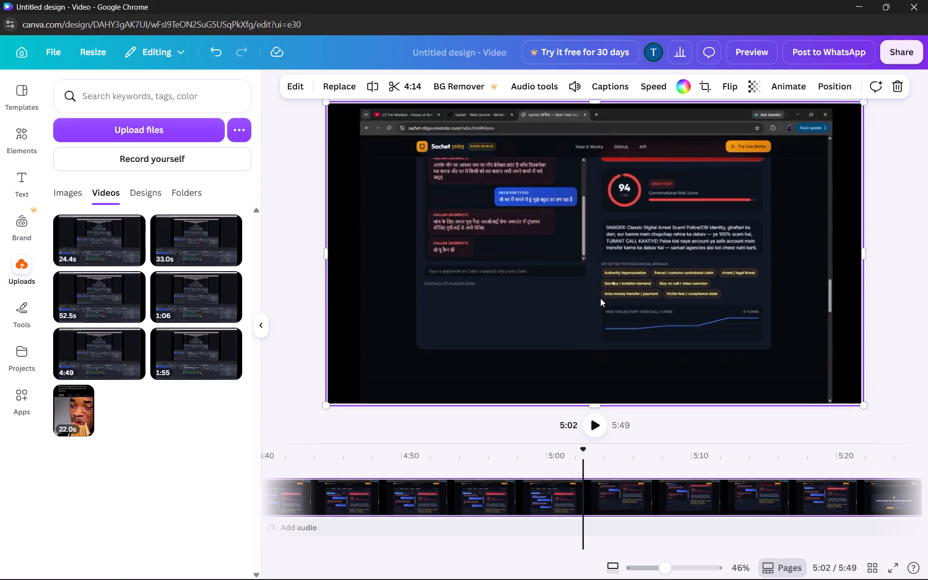
left_click(369, 87)
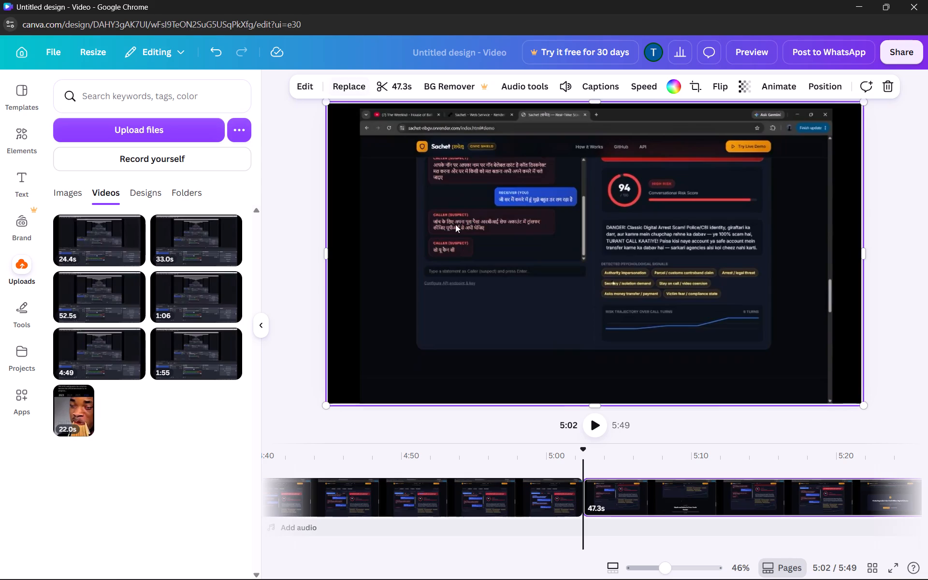
Split the closing piece of the recording at about 5:10 and delete the 7.7-second piece between the two cuts.
left_click(590, 423)
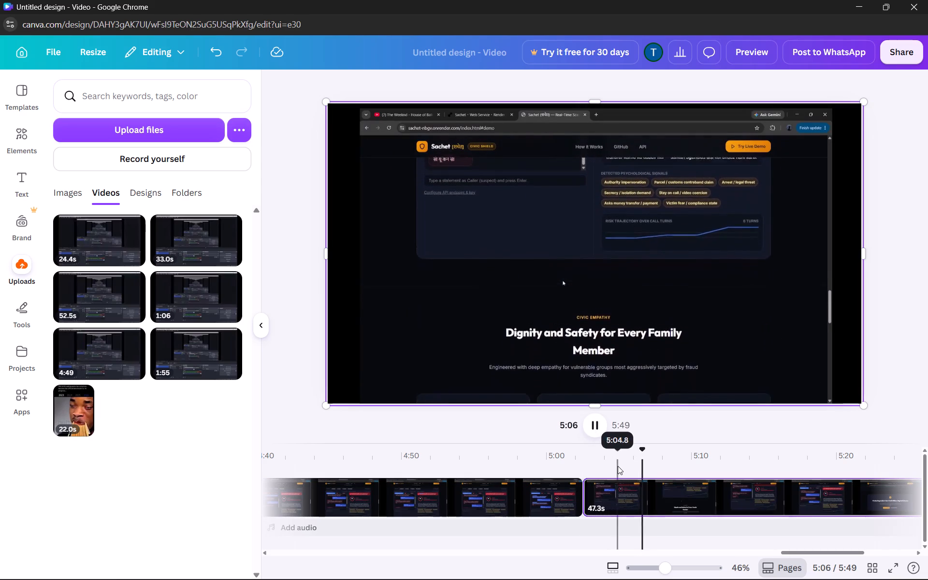
left_click(593, 425)
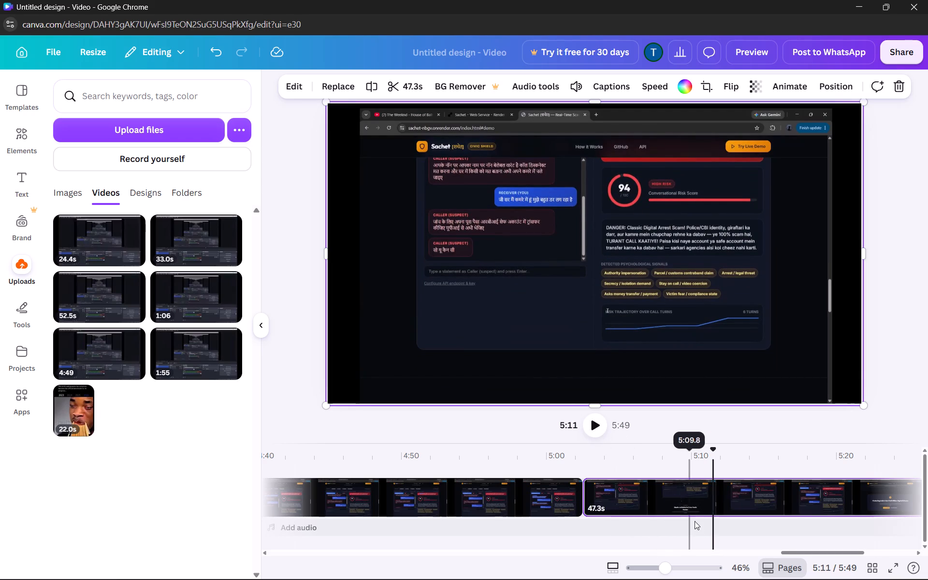
left_click(705, 529)
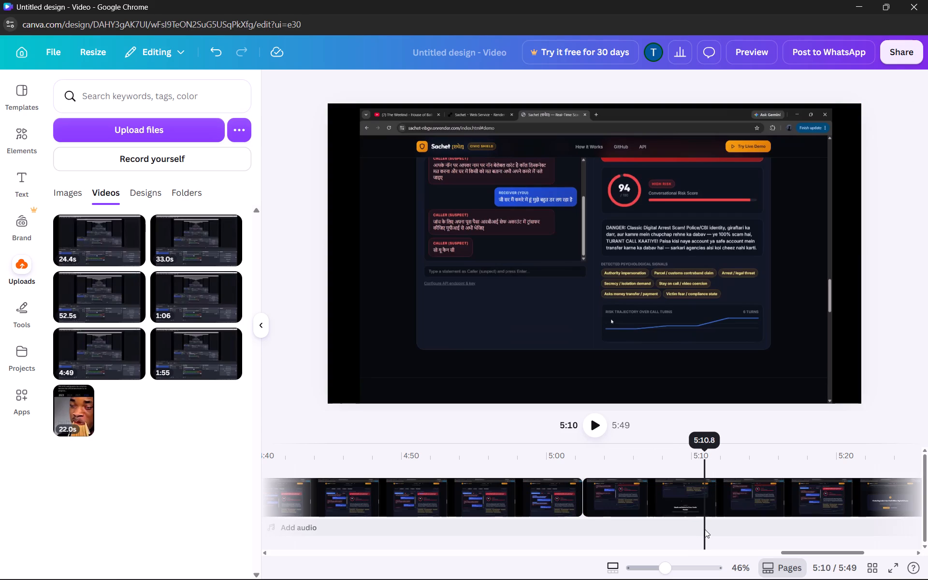
left_click(660, 484)
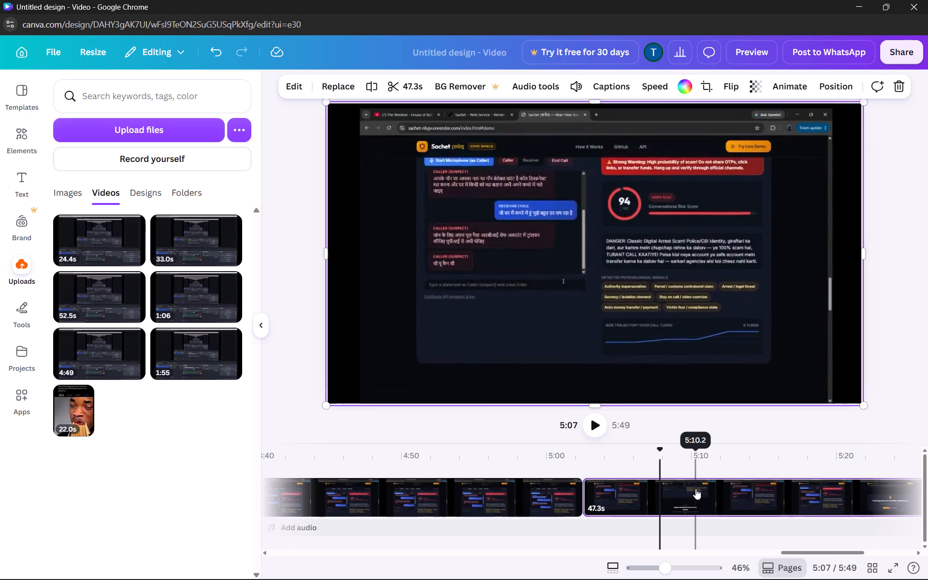
left_click(696, 489)
left_click(368, 89)
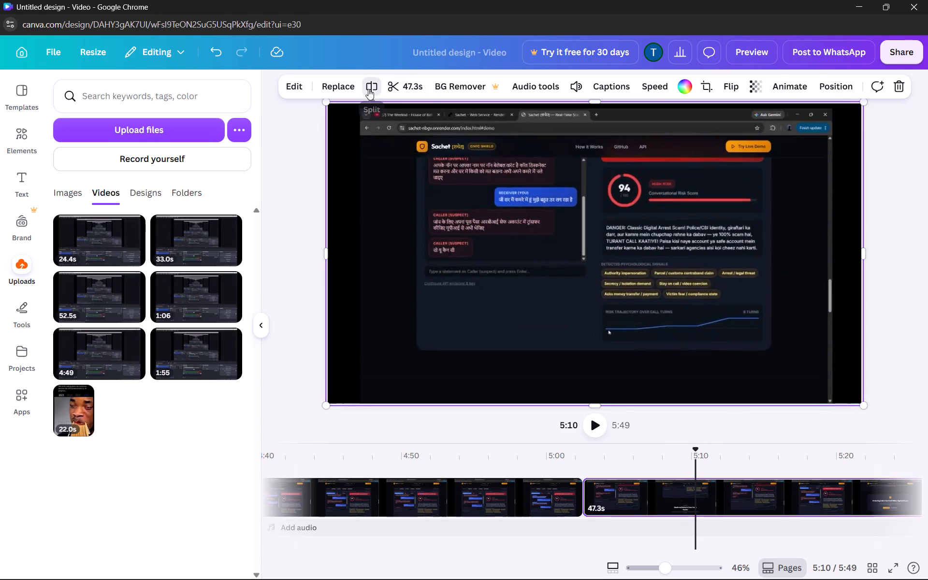
left_click(636, 496)
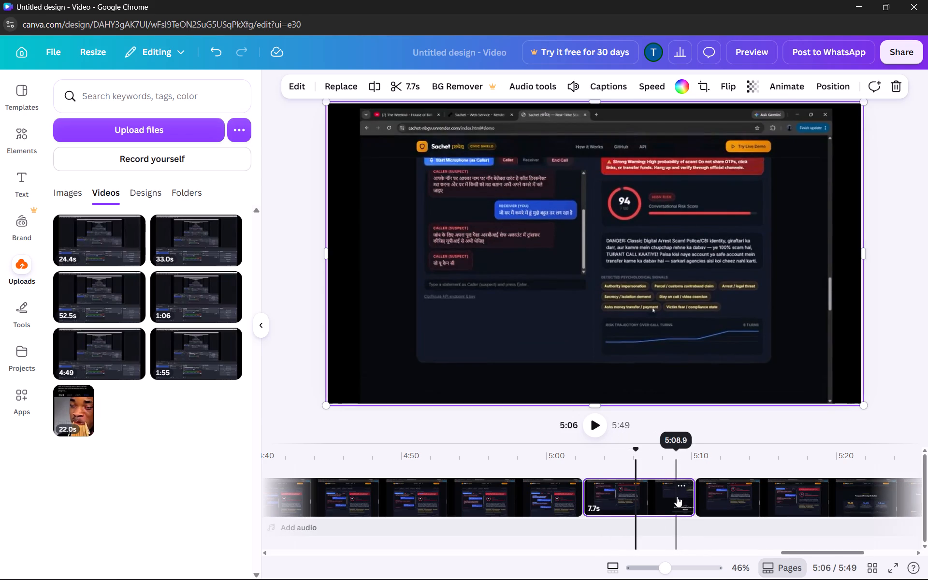
left_click(599, 429)
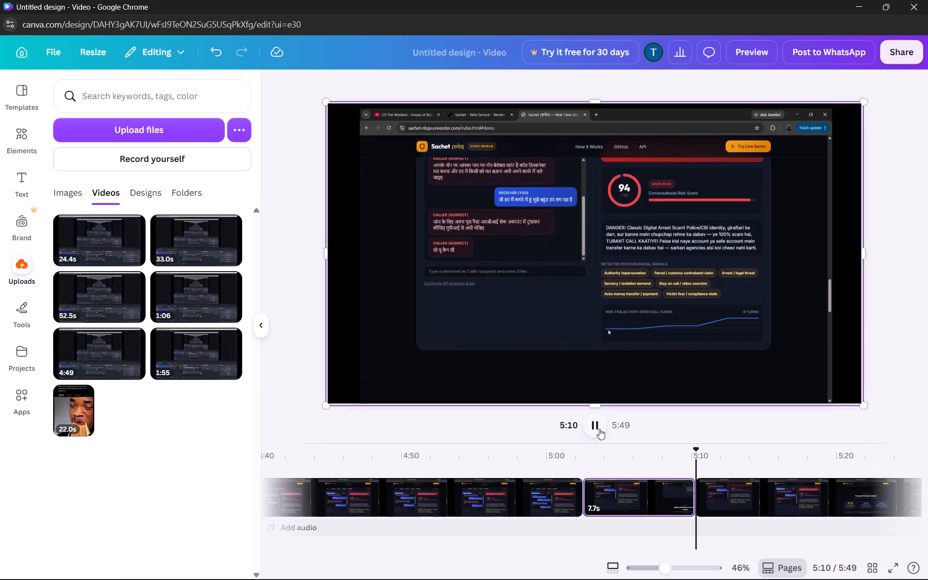
left_click(669, 502)
right_click(669, 502)
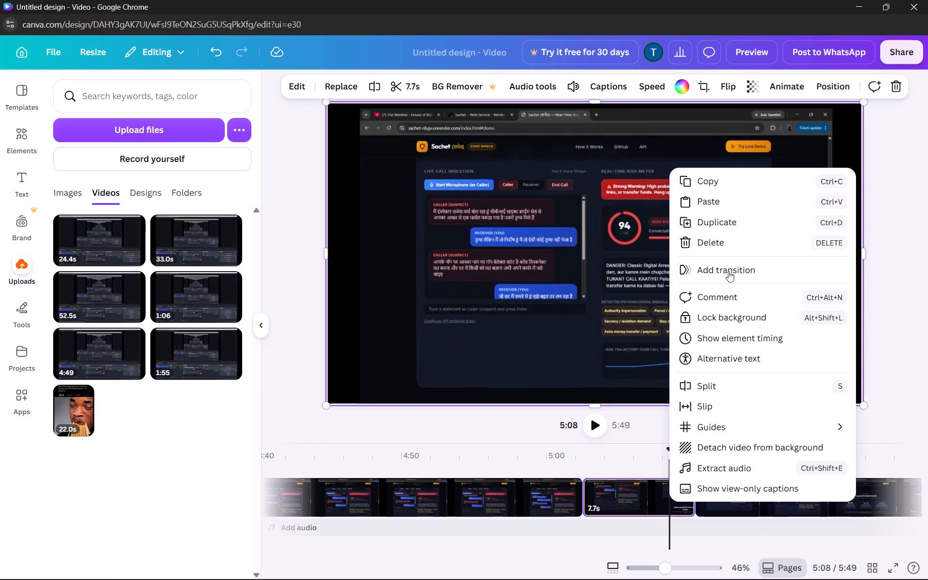
left_click(725, 244)
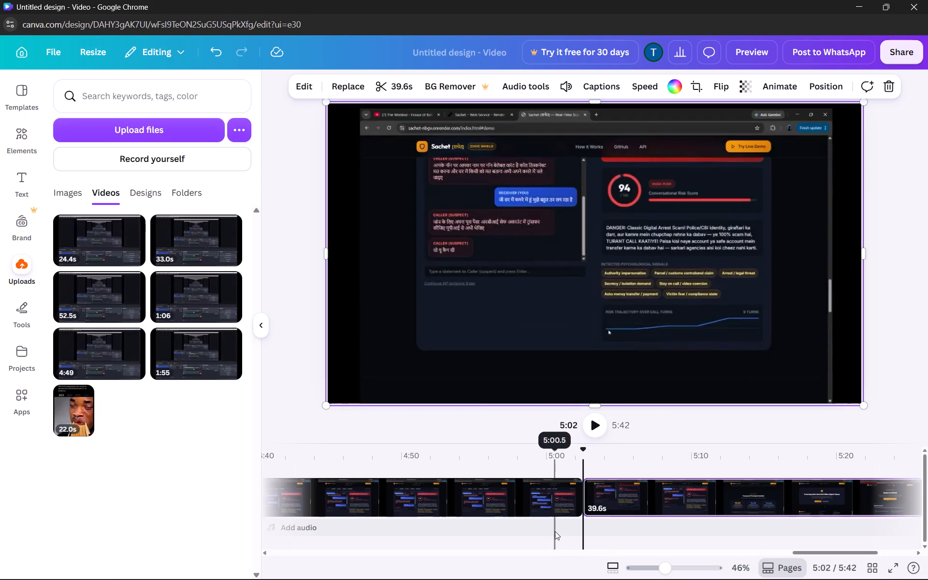
Split the website demo's closing piece at about 5:10, check its ending, and delete the 31.9-second piece after the cut.
left_click(594, 431)
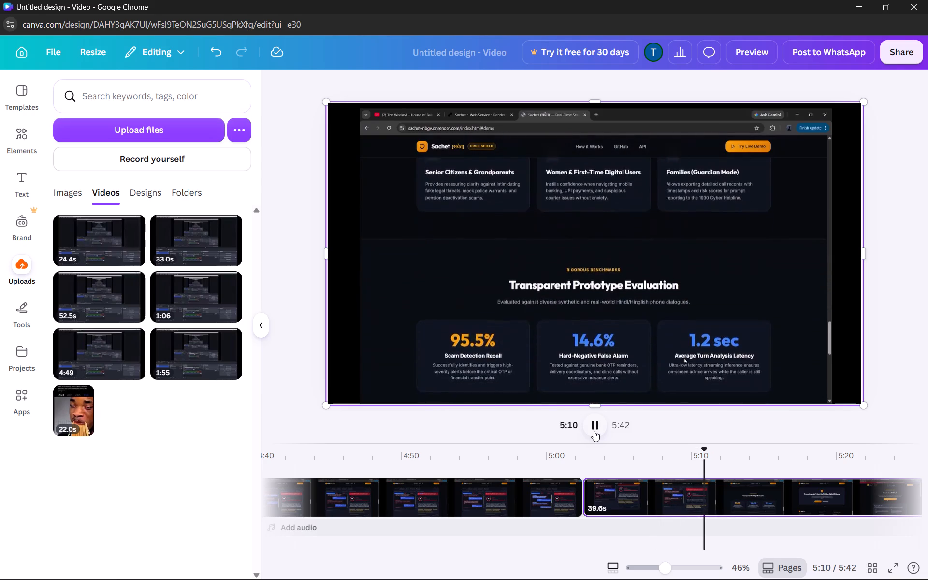
left_click(596, 429)
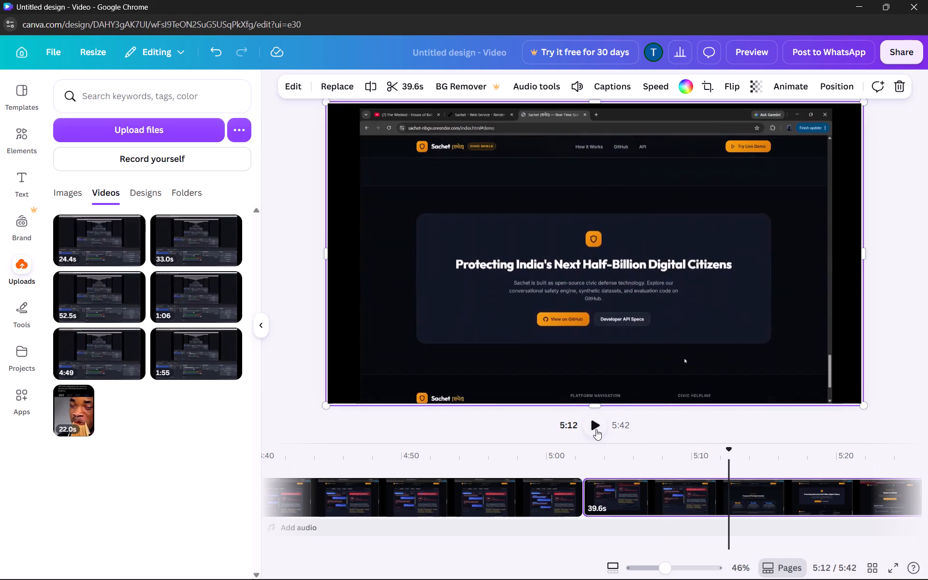
left_click(695, 525)
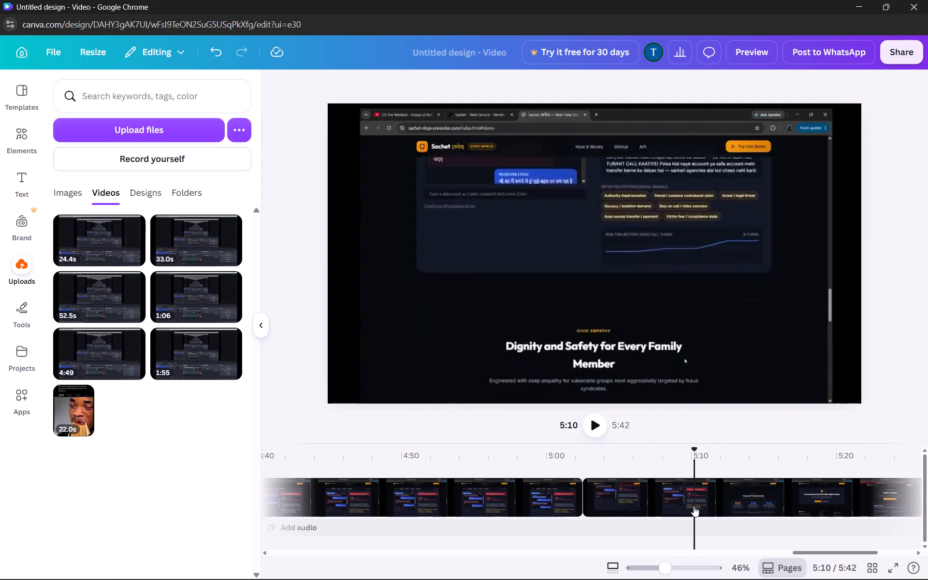
left_click(694, 503)
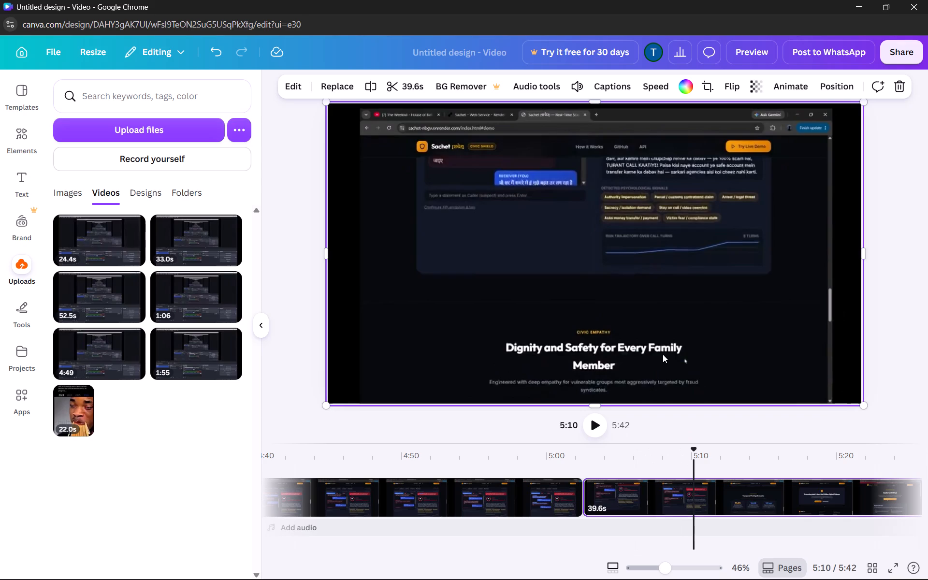
left_click(373, 92)
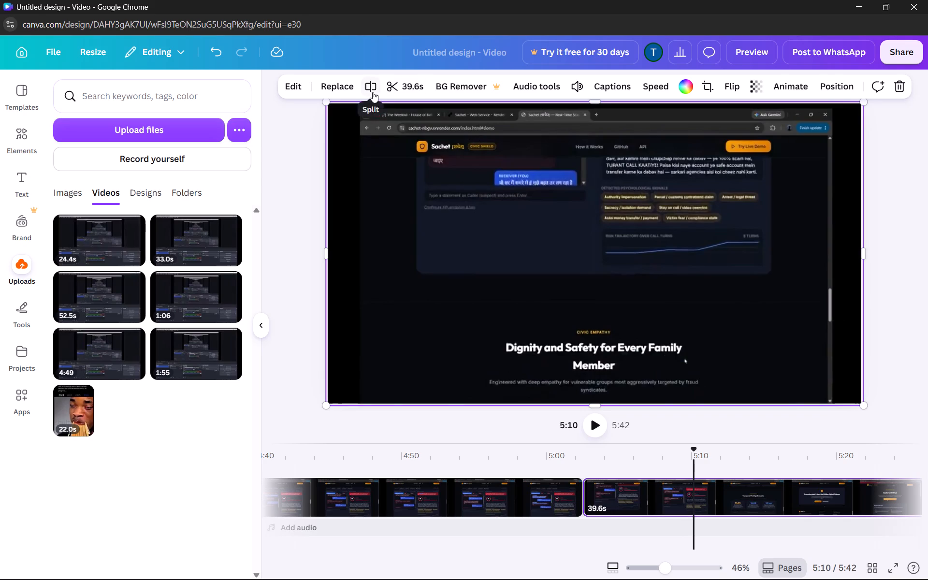
scroll(734, 483, "left", 2)
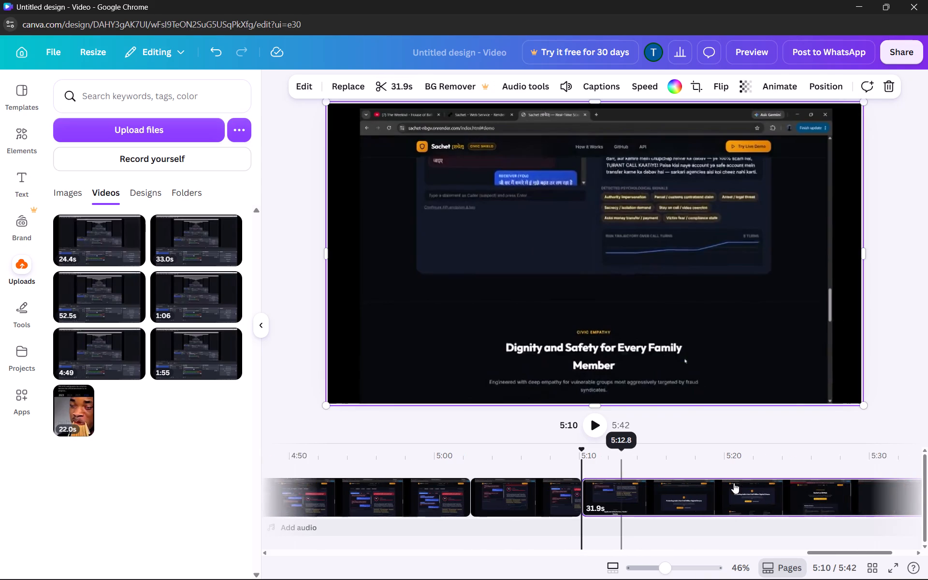
scroll(734, 483, "left", 4)
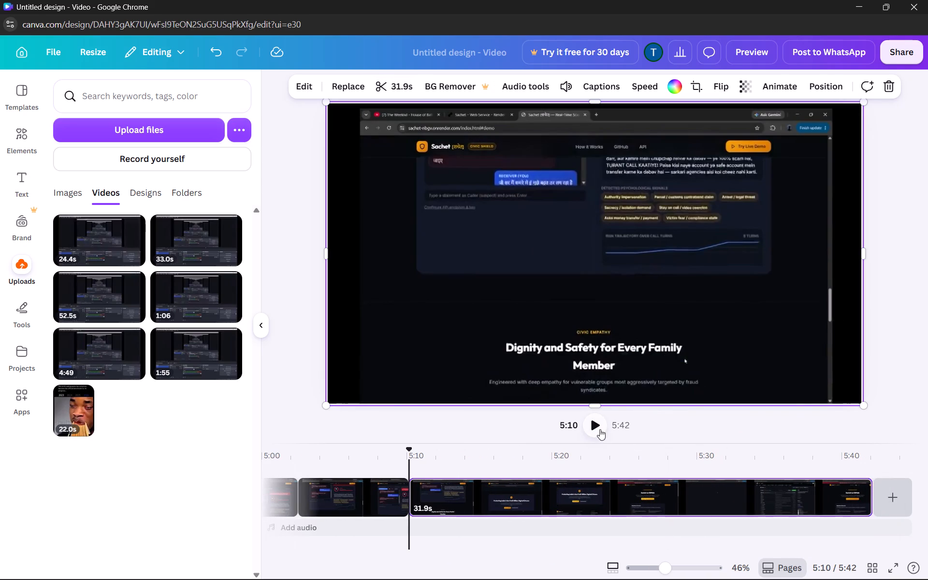
left_click(815, 517)
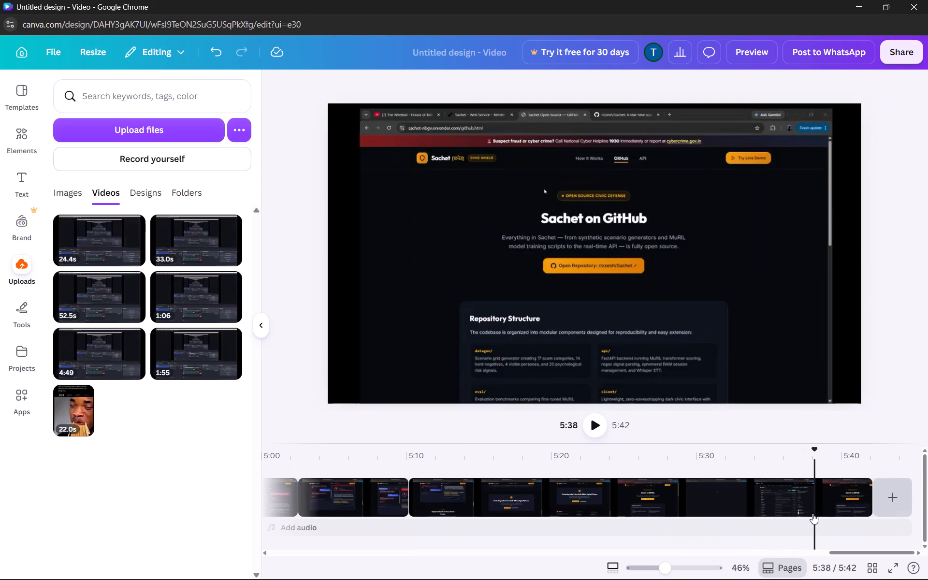
left_click(593, 422)
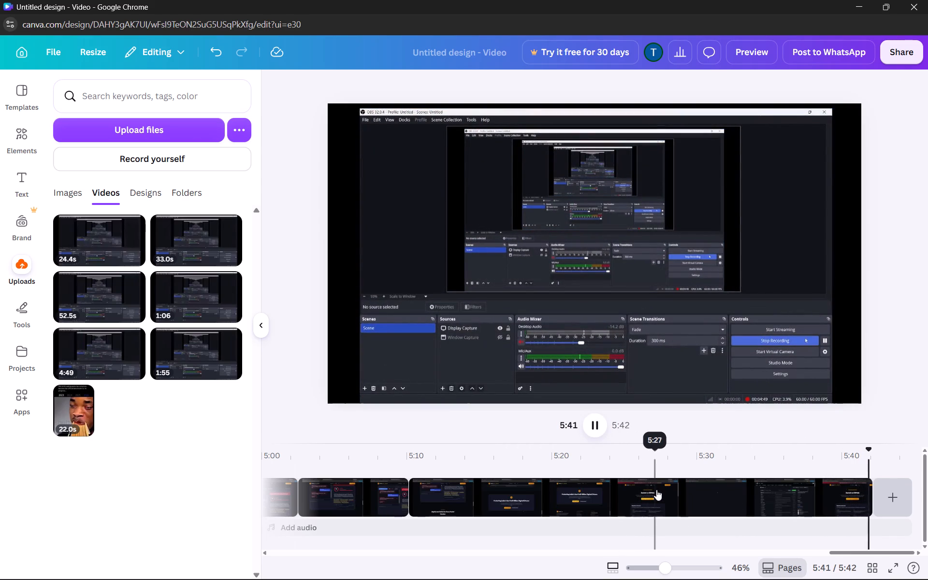
left_click(657, 490)
right_click(657, 490)
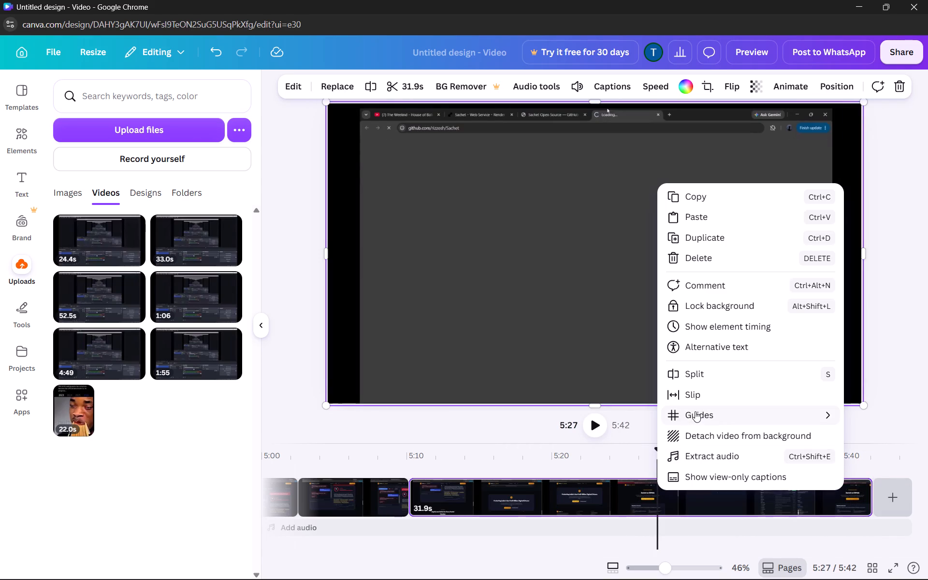
left_click(699, 256)
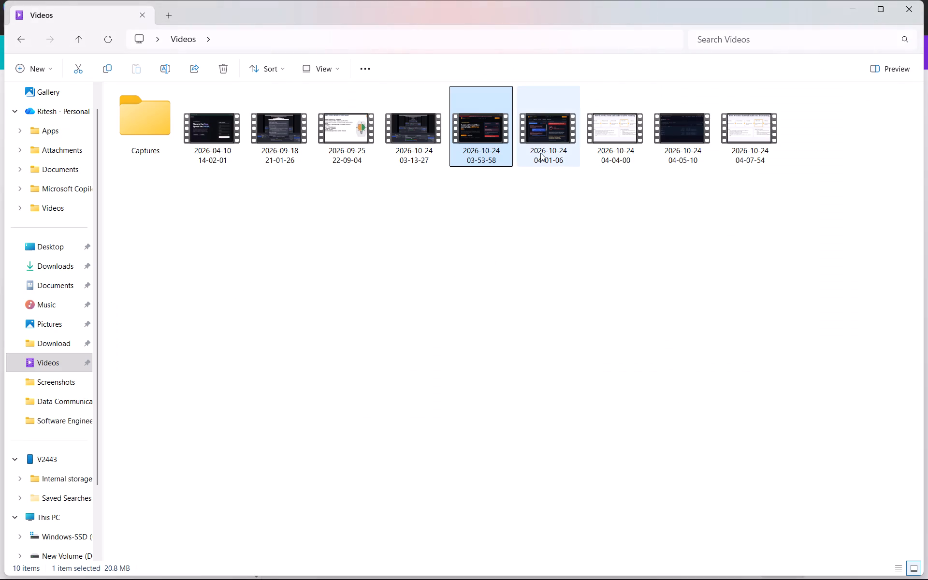
left_click(547, 134)
double_click(547, 134)
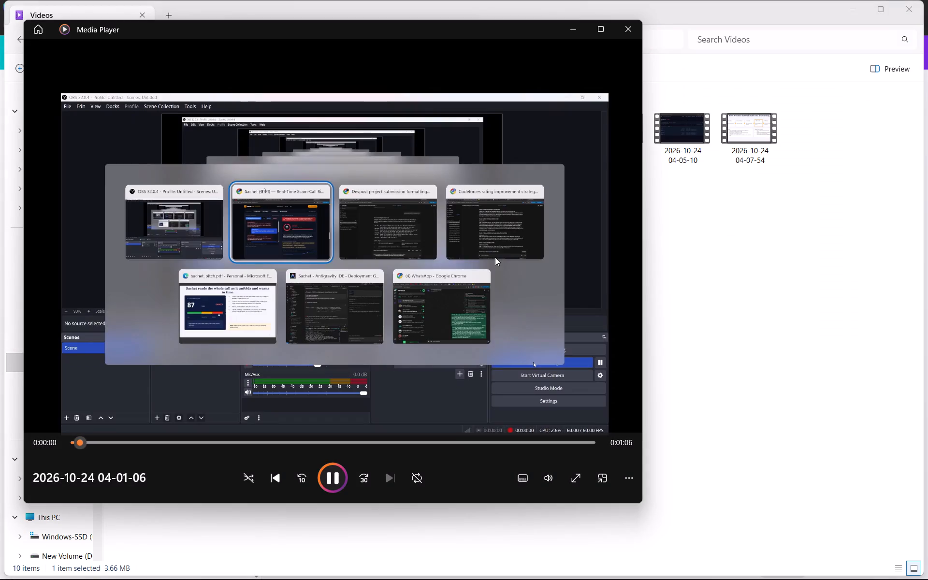
left_click(634, 29)
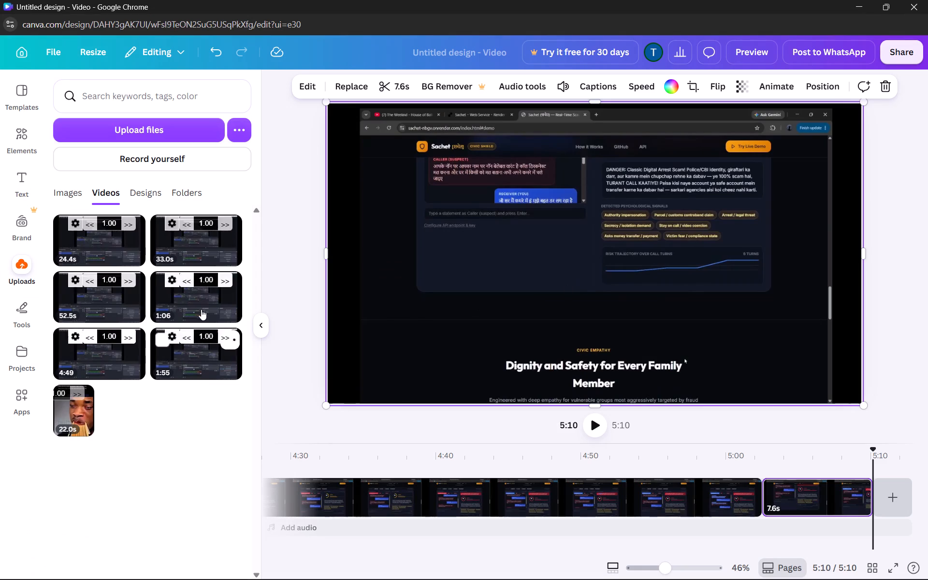
left_click(199, 306)
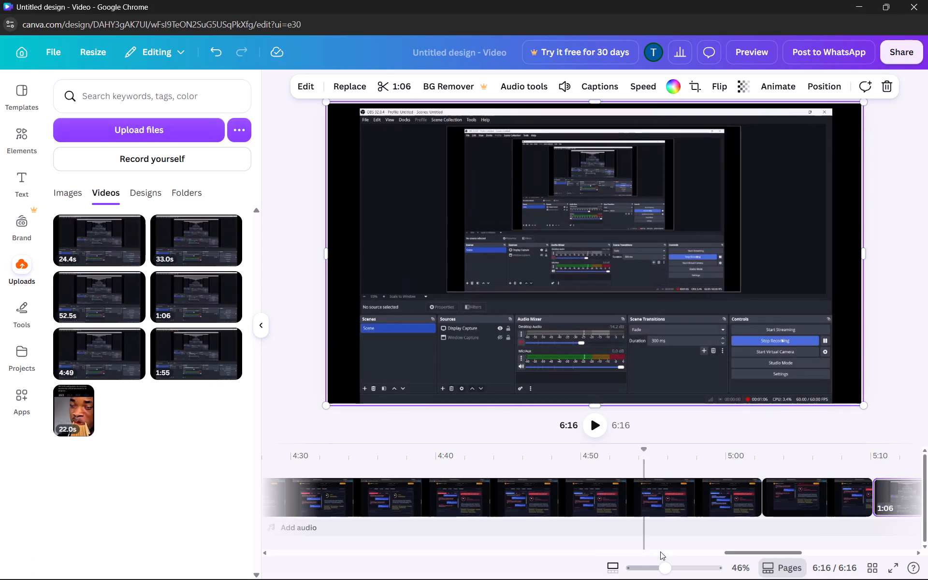
Play the join between the website demo and the 1:06 recording from about 5:08 to find where to cut the recording's opening.
scroll(832, 538, "left", 3)
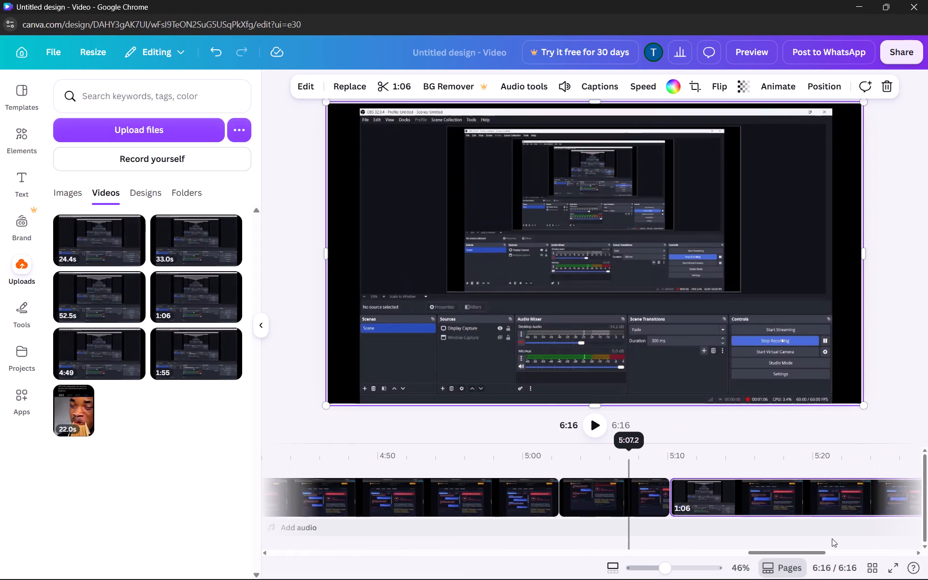
scroll(832, 538, "left", 3)
left_click(593, 420)
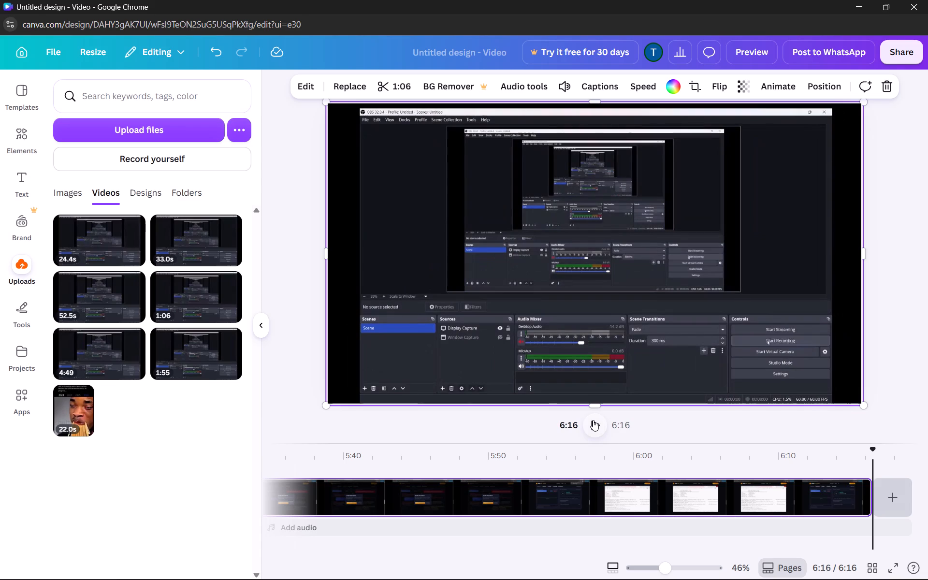
scroll(519, 540, "right", 13)
scroll(519, 540, "left", 4)
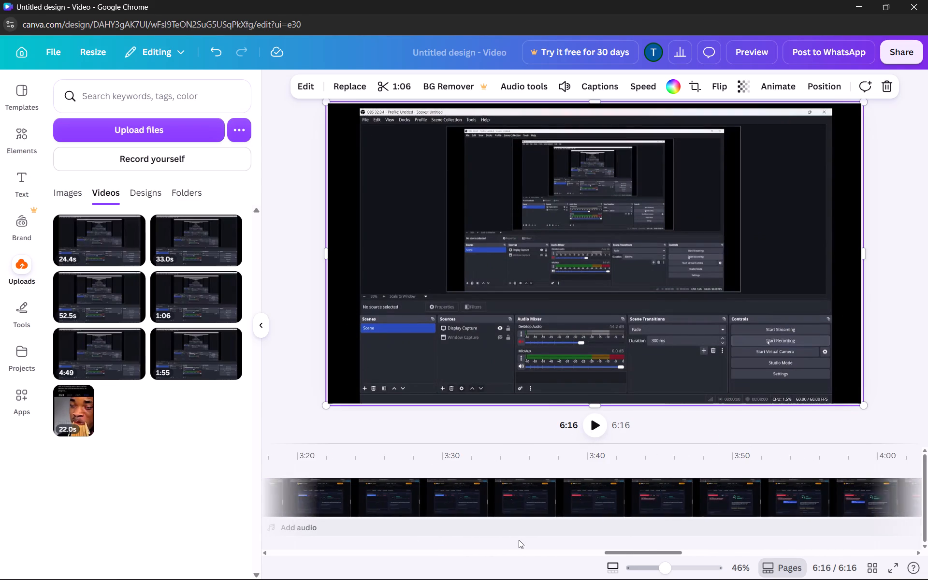
scroll(519, 540, "left", 14)
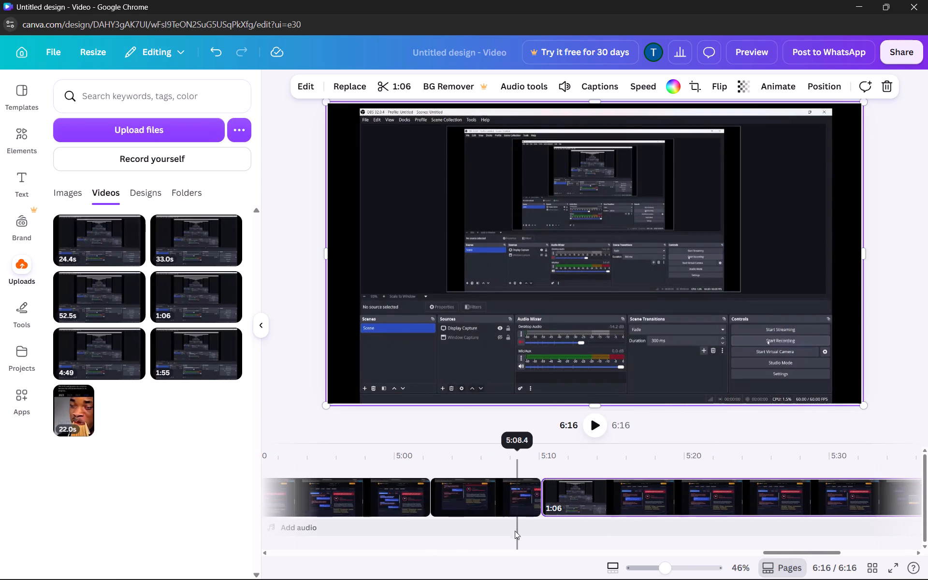
left_click(516, 525)
left_click(592, 425)
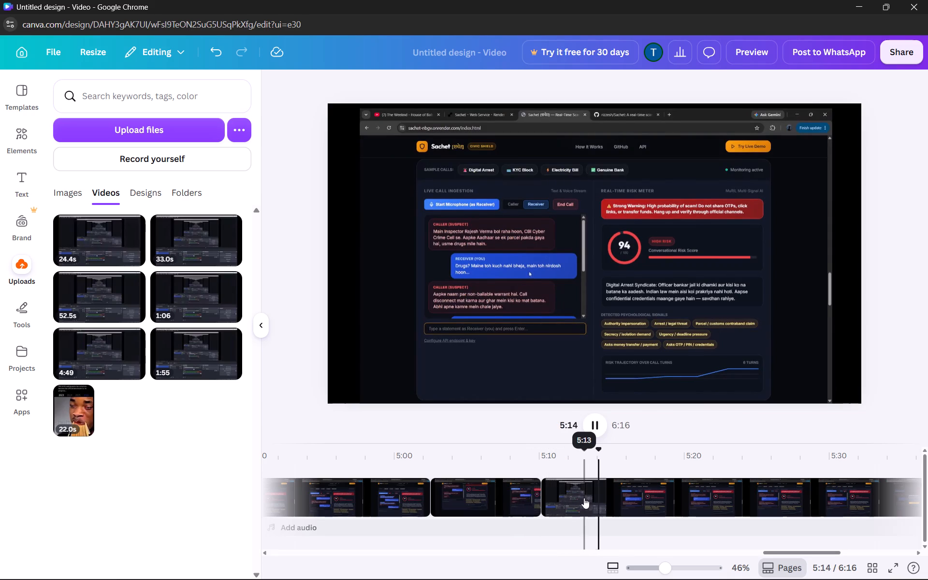
left_click(594, 525)
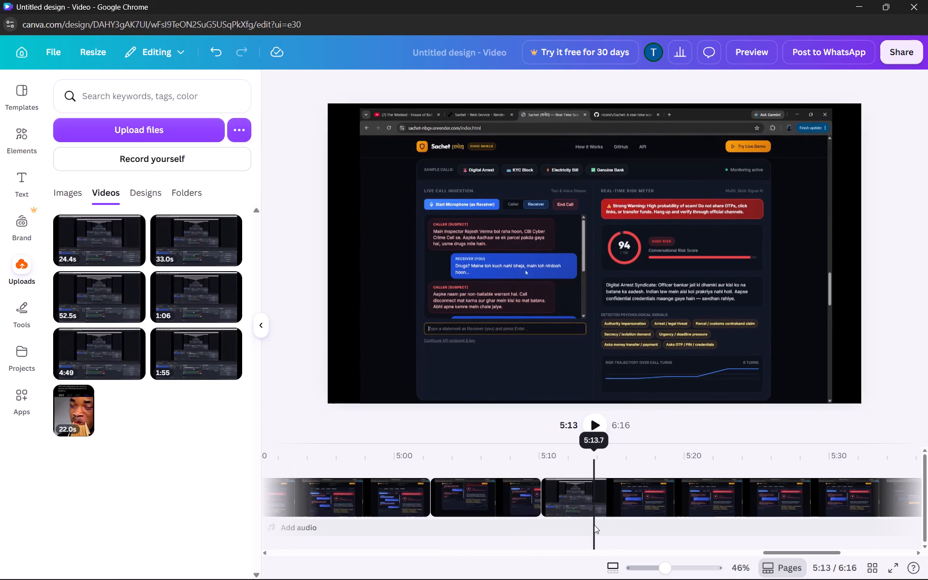
left_click(587, 530)
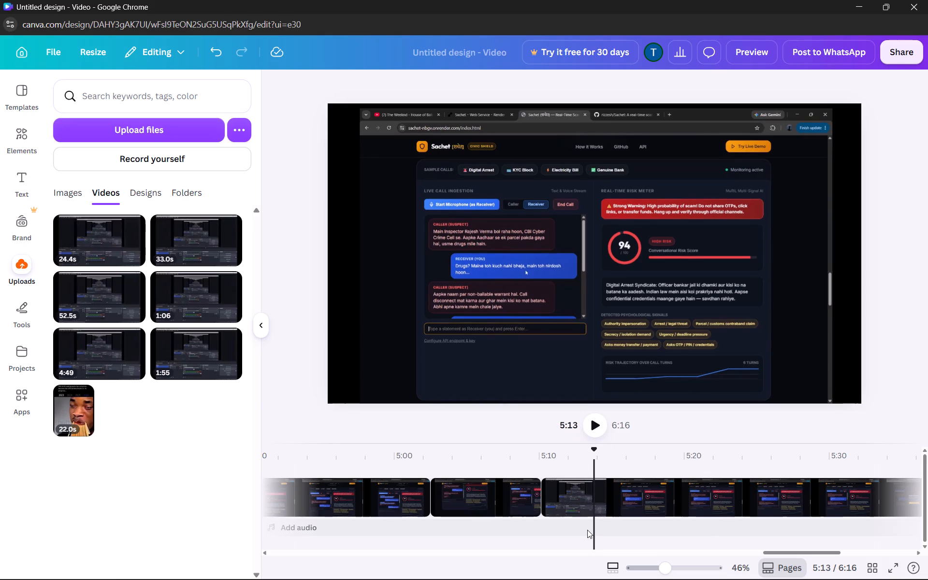
right_click(579, 494)
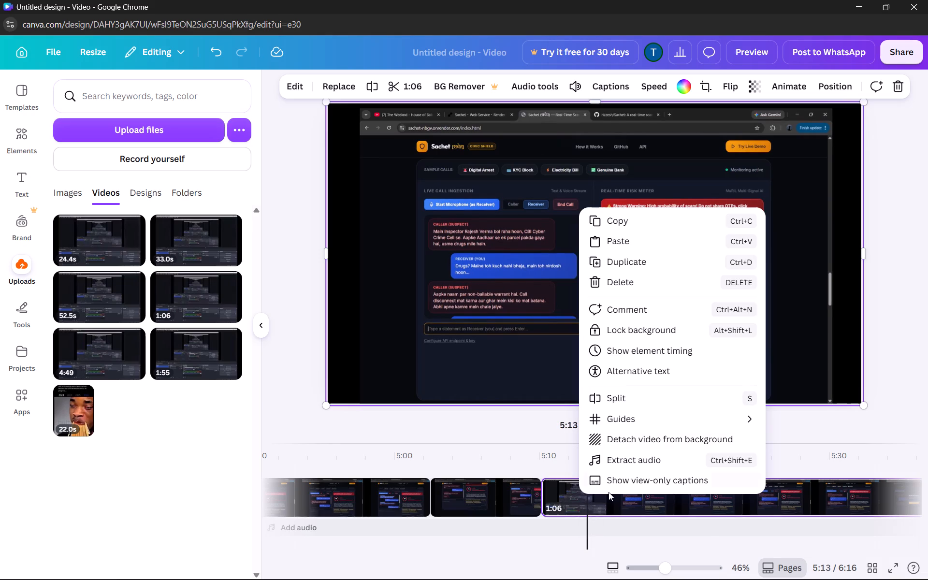
left_click(591, 504)
left_click(591, 504)
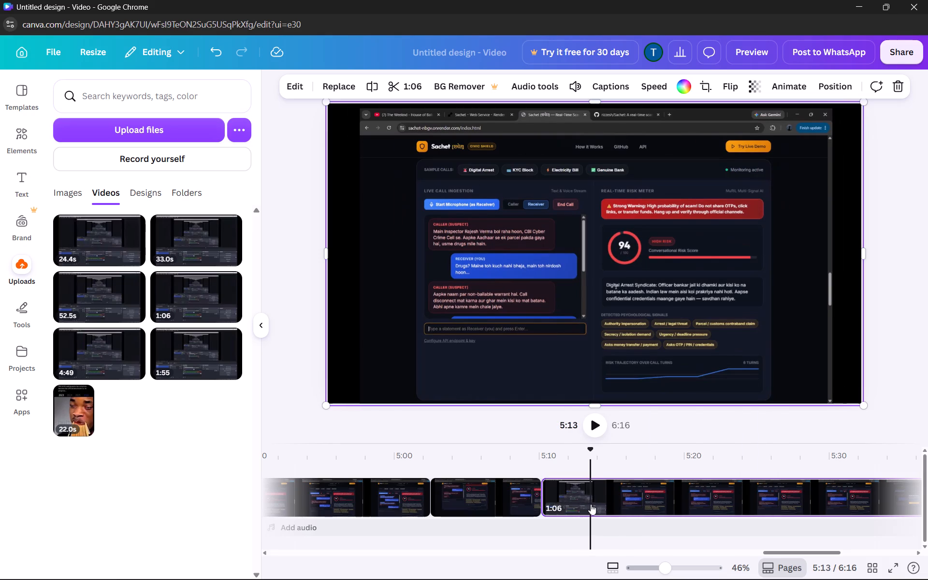
left_click(595, 428)
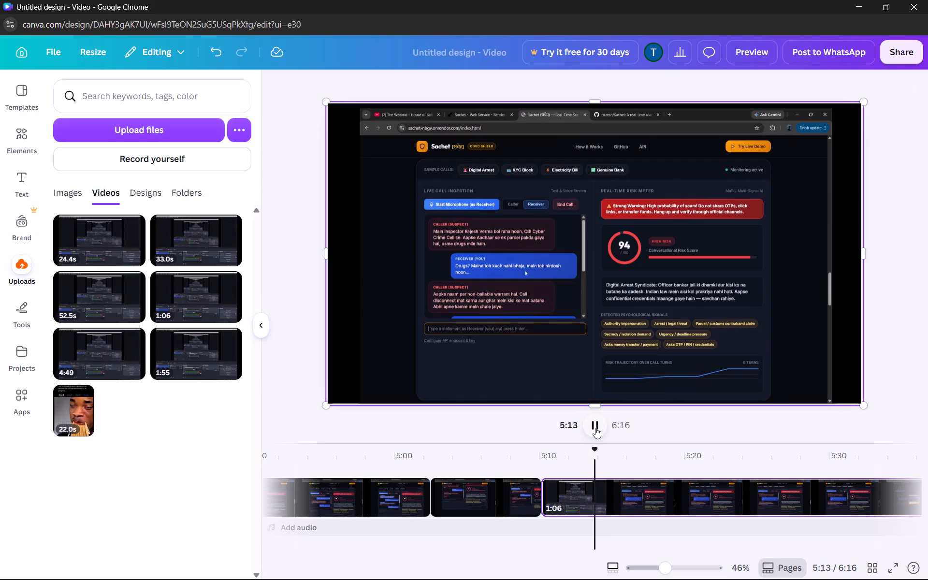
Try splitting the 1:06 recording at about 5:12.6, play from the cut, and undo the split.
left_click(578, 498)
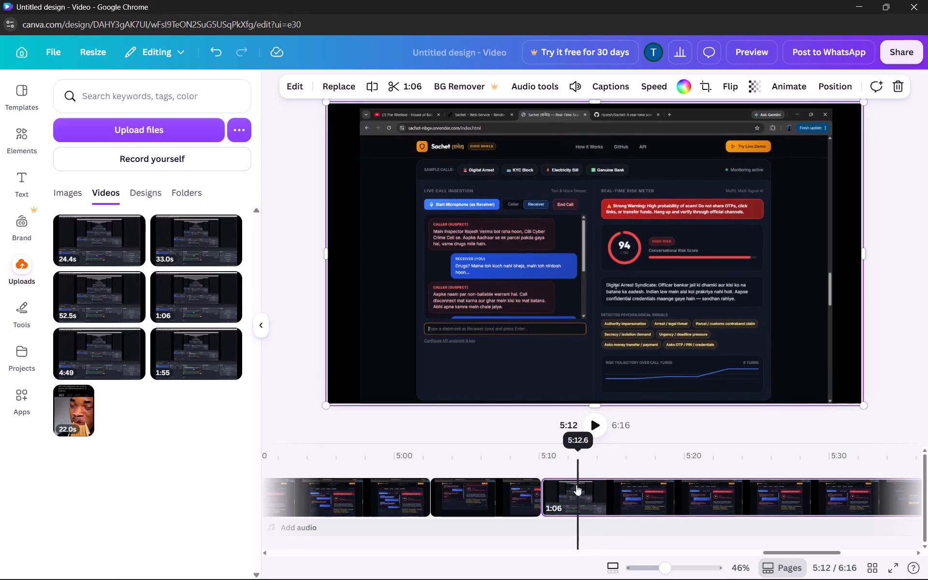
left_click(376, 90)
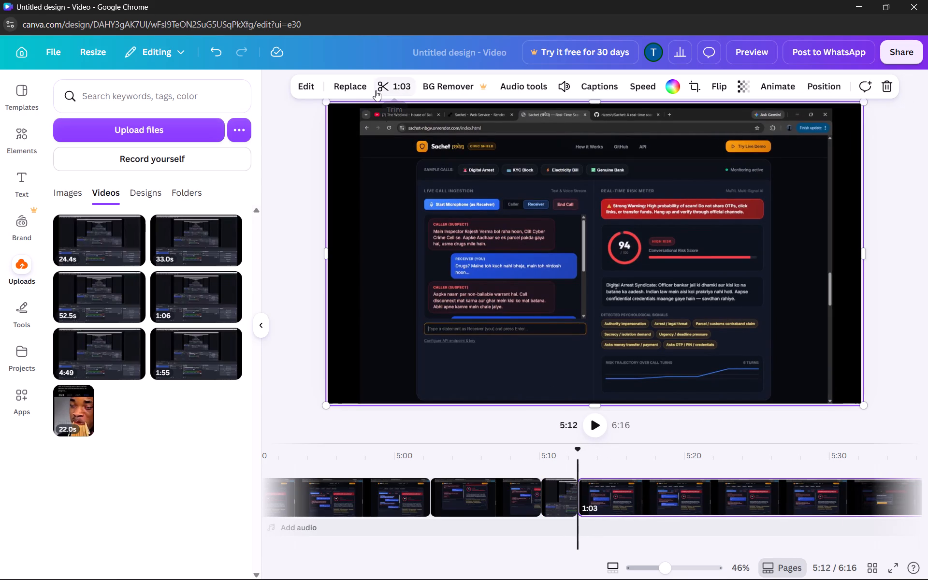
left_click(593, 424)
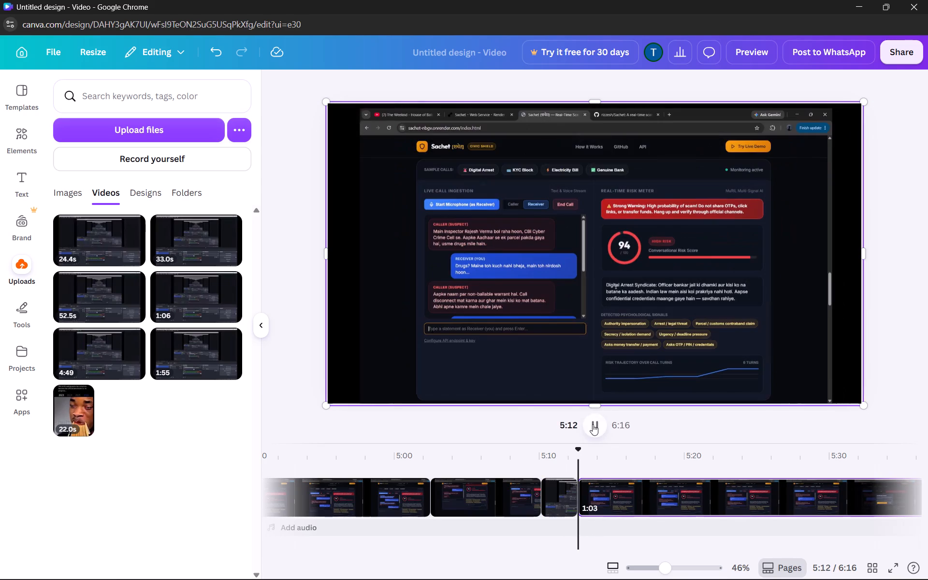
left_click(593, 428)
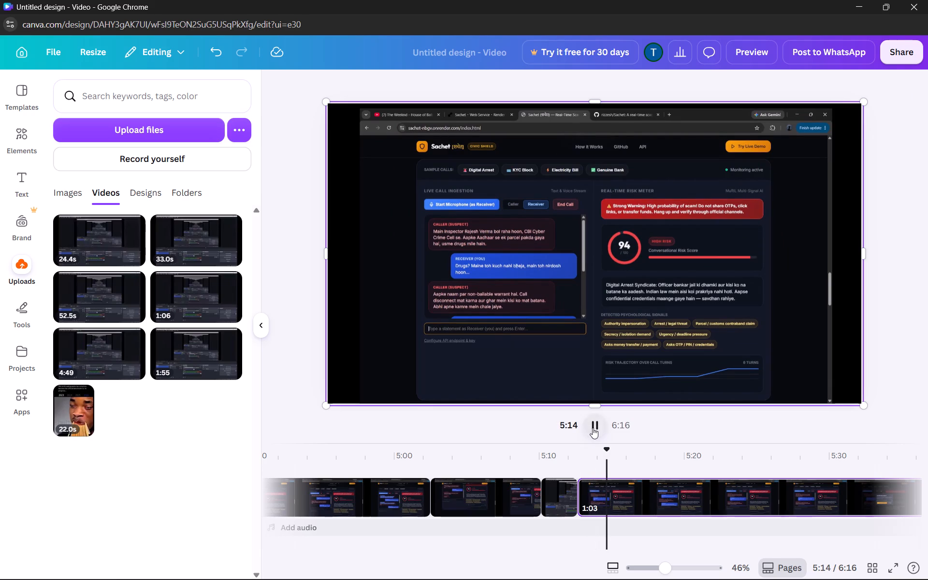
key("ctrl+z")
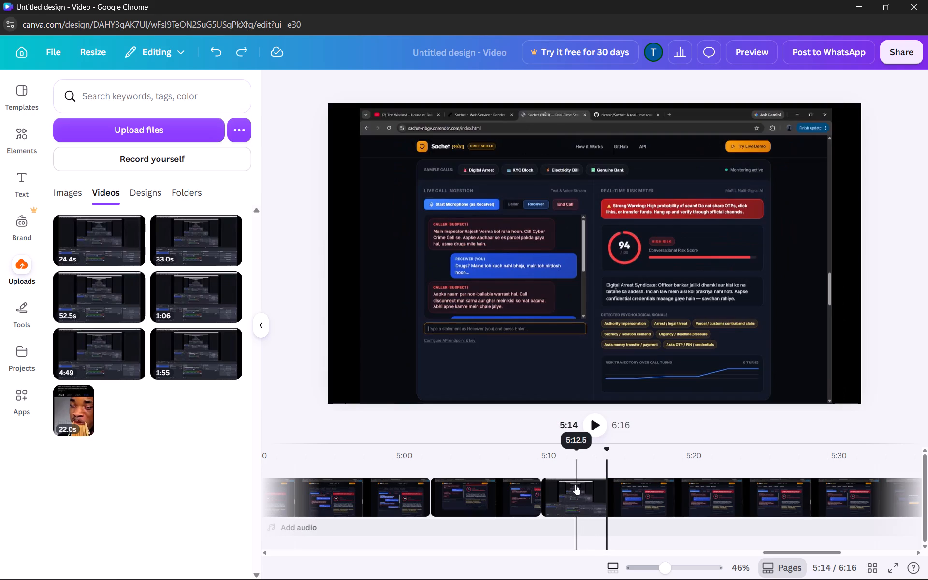
Split the 1:06 recording at about 5:11 and delete its 1.7-second opening piece.
left_click(566, 493)
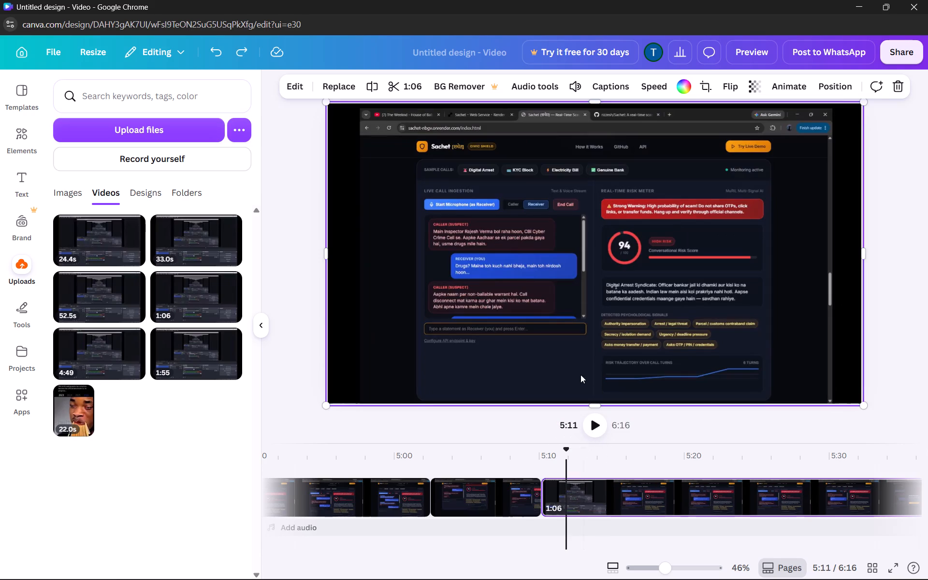
left_click(366, 93)
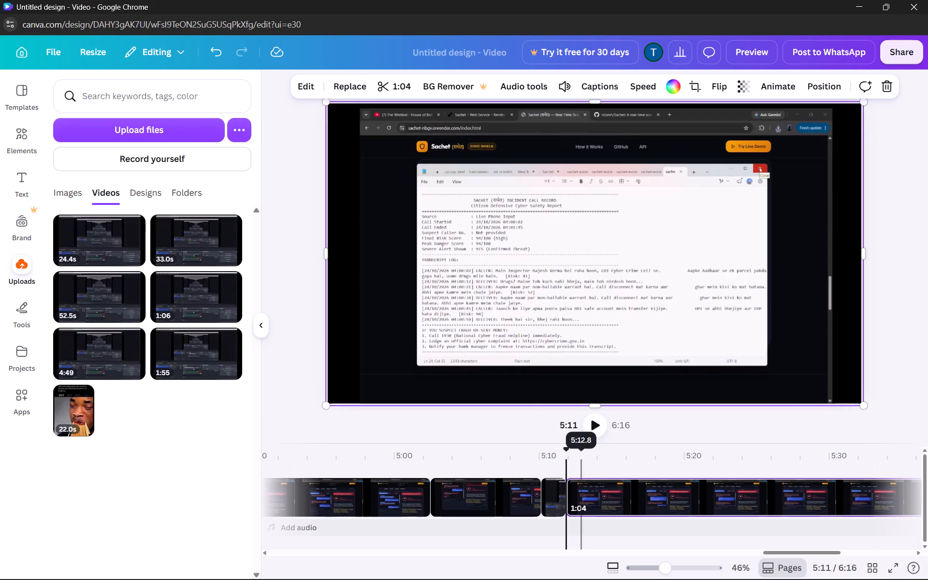
left_click(597, 426)
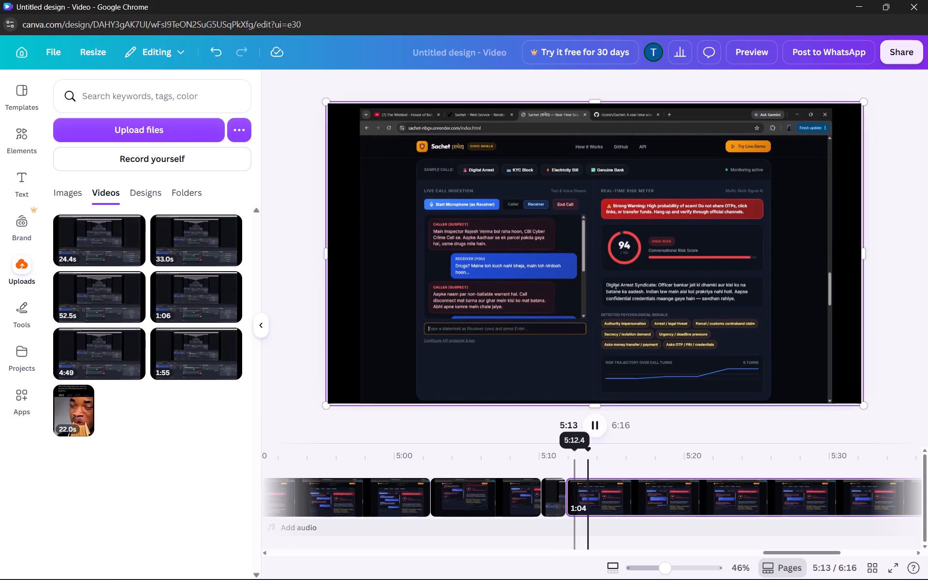
left_click(559, 485)
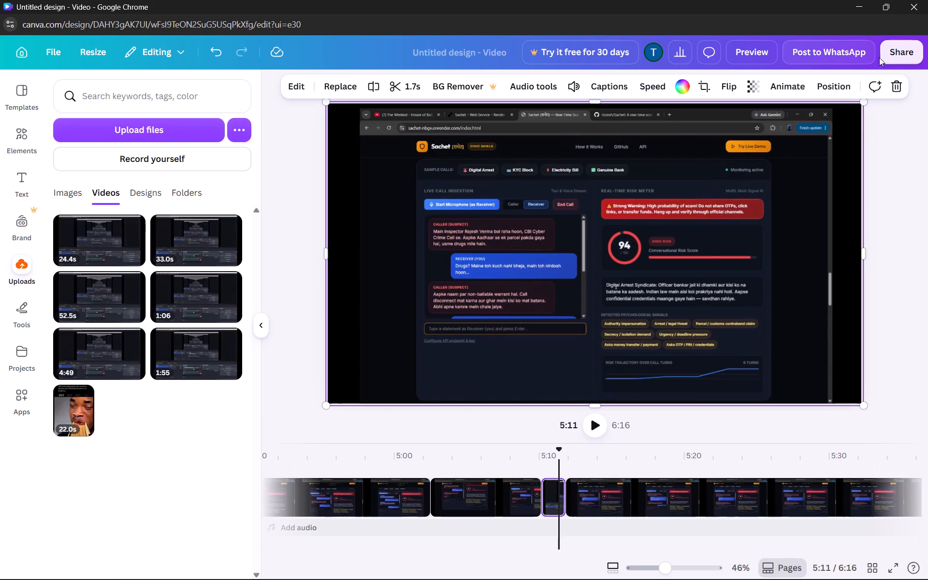
left_click(898, 88)
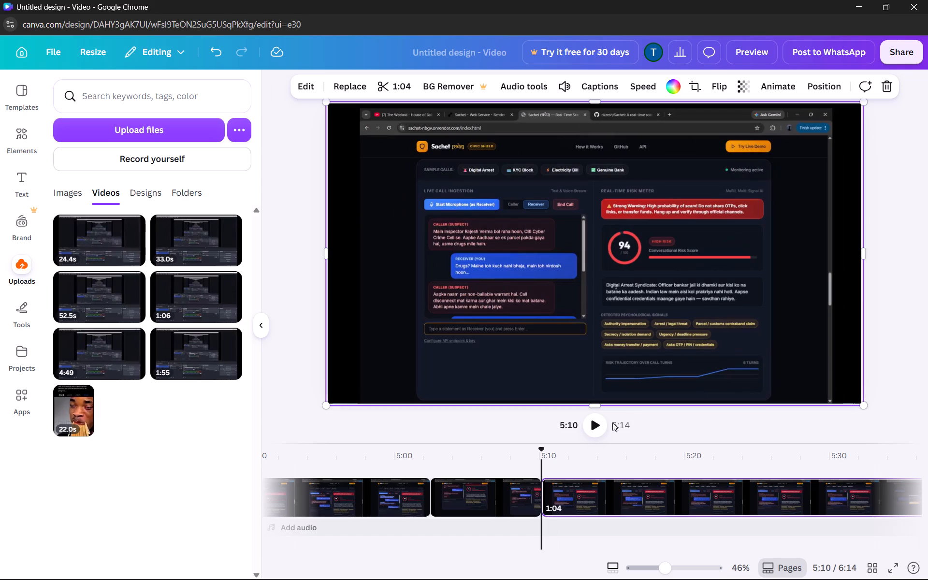
Play the trimmed 1:06 recording from 5:10 and look through its remaining footage toward the end of the timeline.
left_click(601, 428)
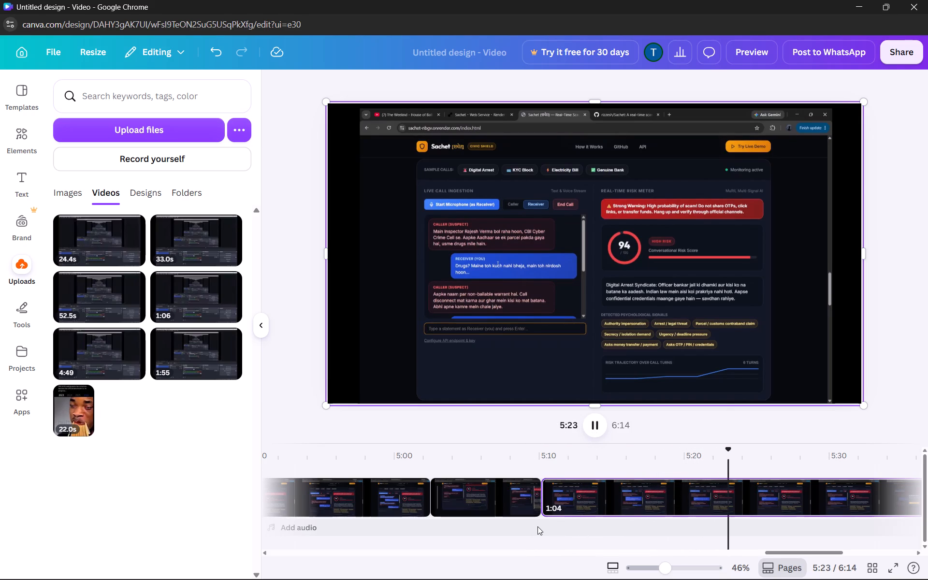
scroll(650, 529, "left", 3)
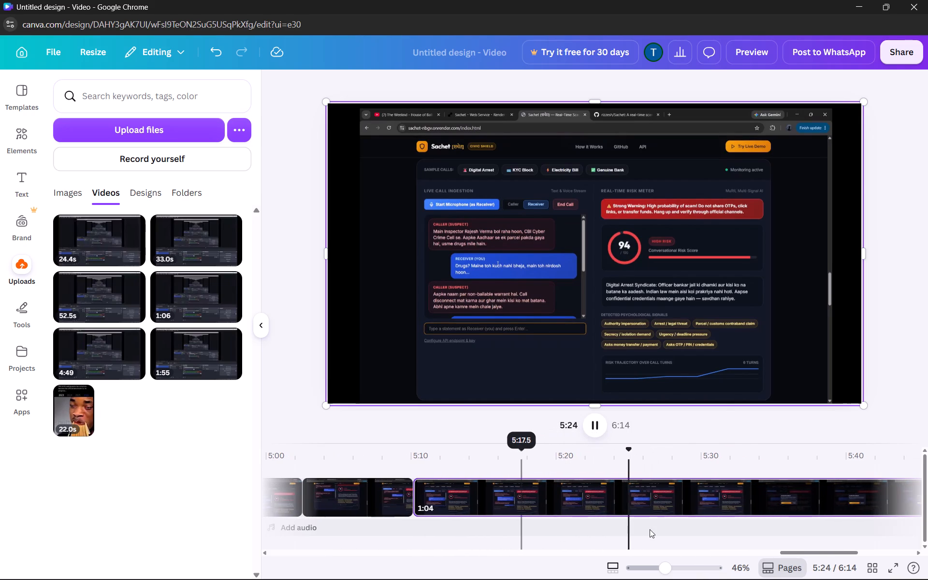
scroll(650, 529, "left", 4)
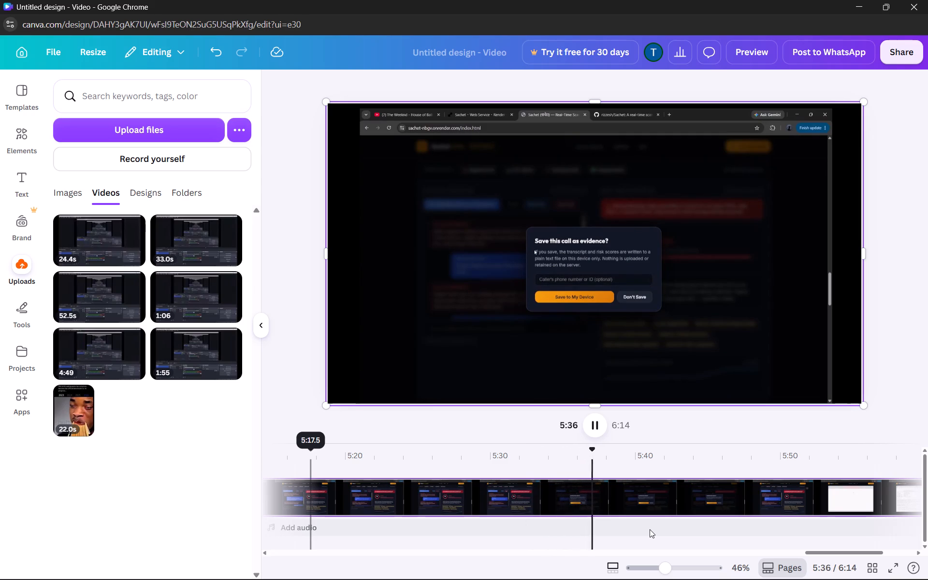
scroll(650, 529, "left", 1)
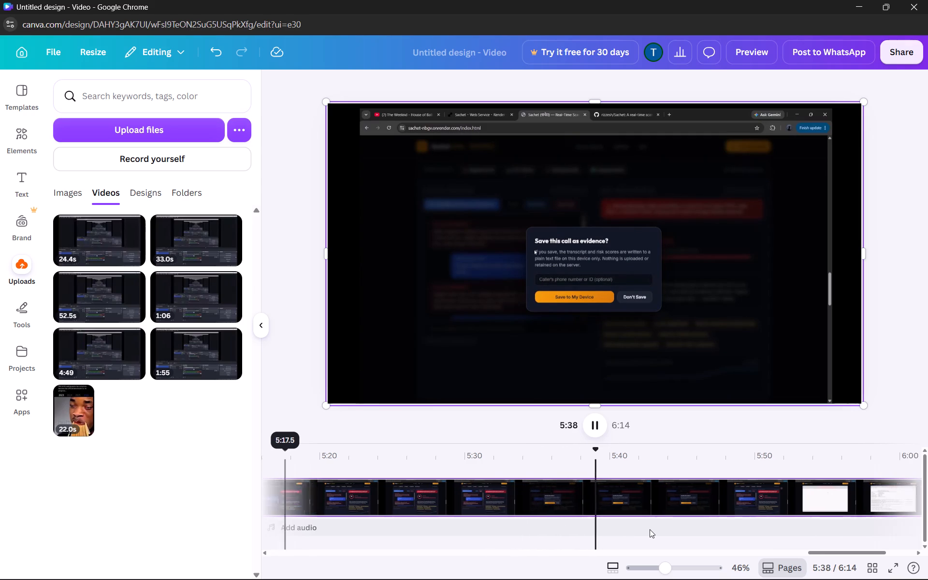
scroll(650, 529, "left", 6)
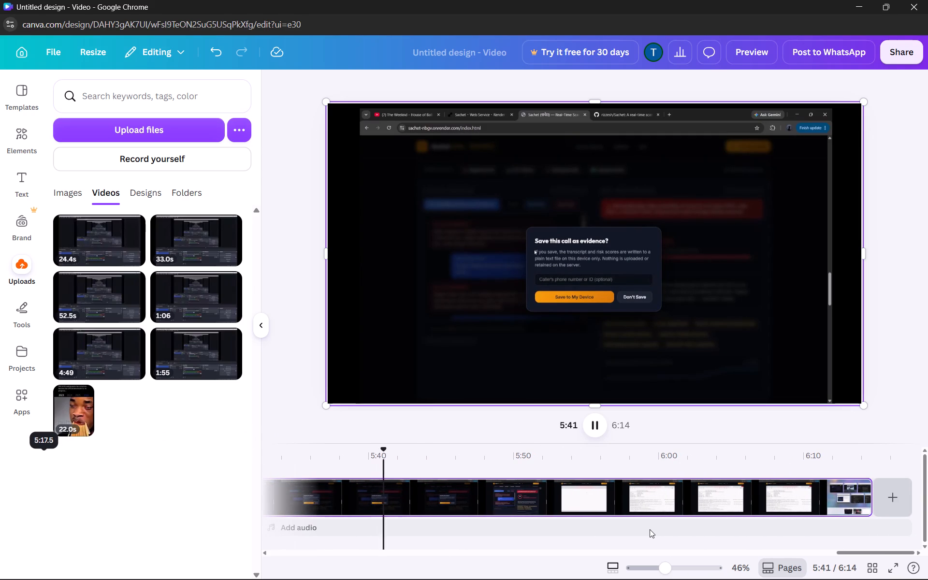
Replay the closing seconds of the 1:06 recording, from about 6:04 to 6:10, to find where its ending should be cut.
left_click(776, 530)
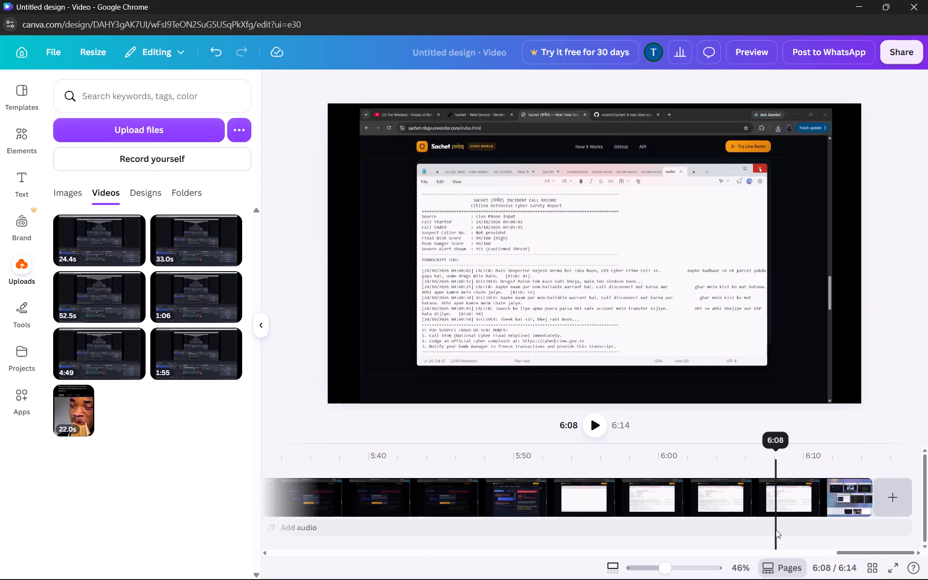
left_click(601, 428)
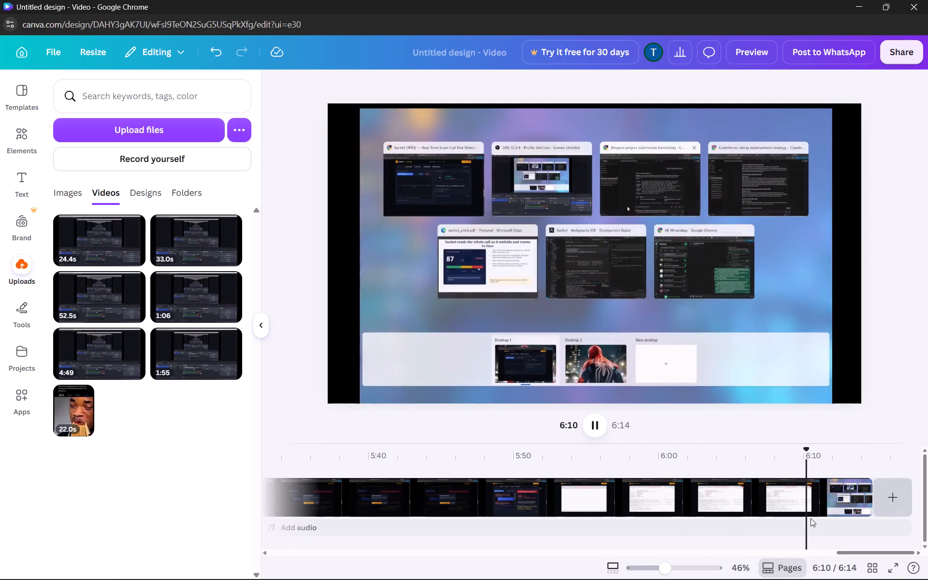
left_click(793, 535)
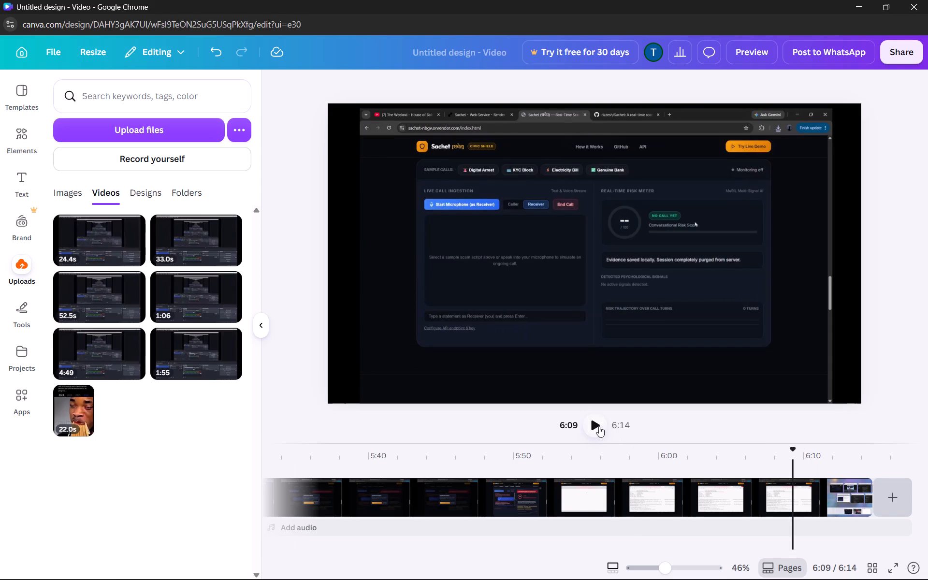
left_click(597, 426)
left_click(777, 522)
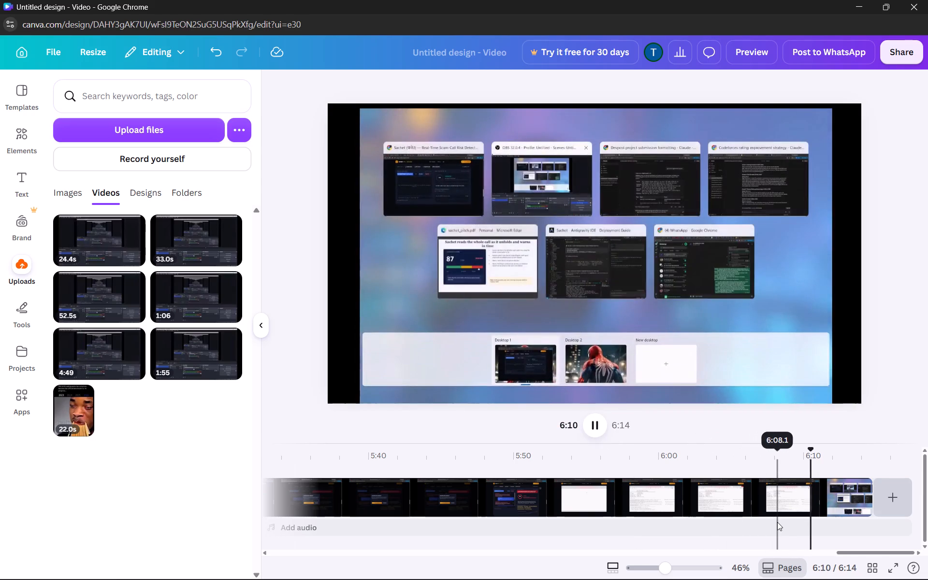
left_click(587, 429)
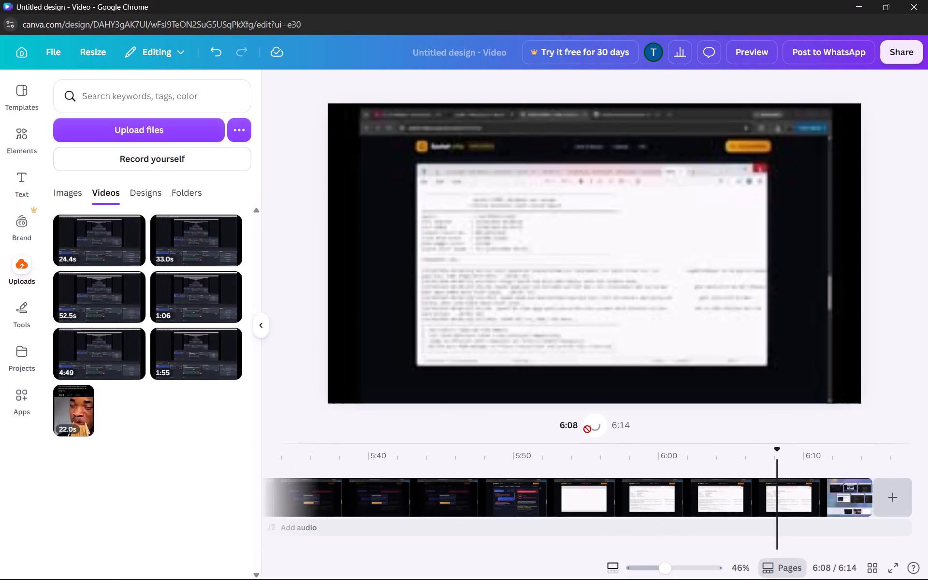
left_click(726, 529)
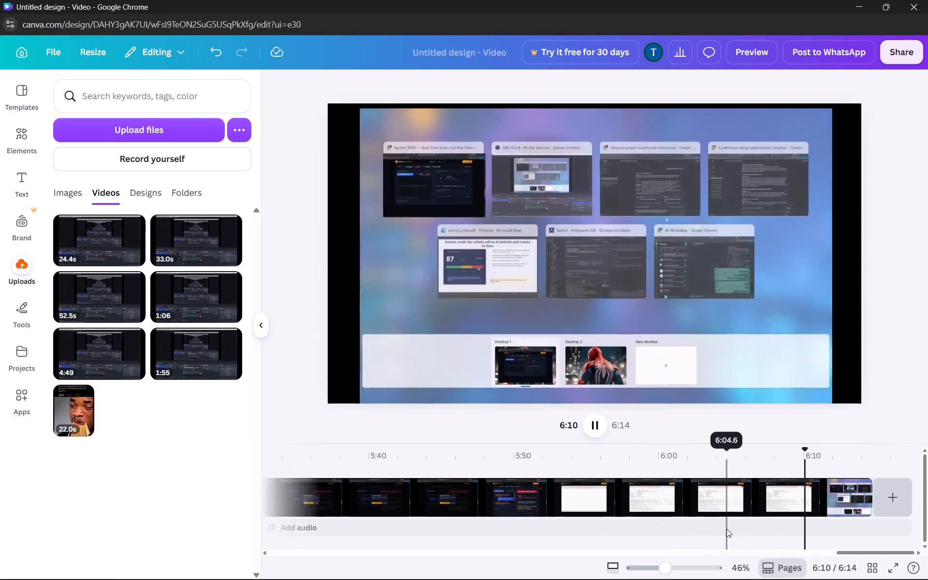
left_click(598, 426)
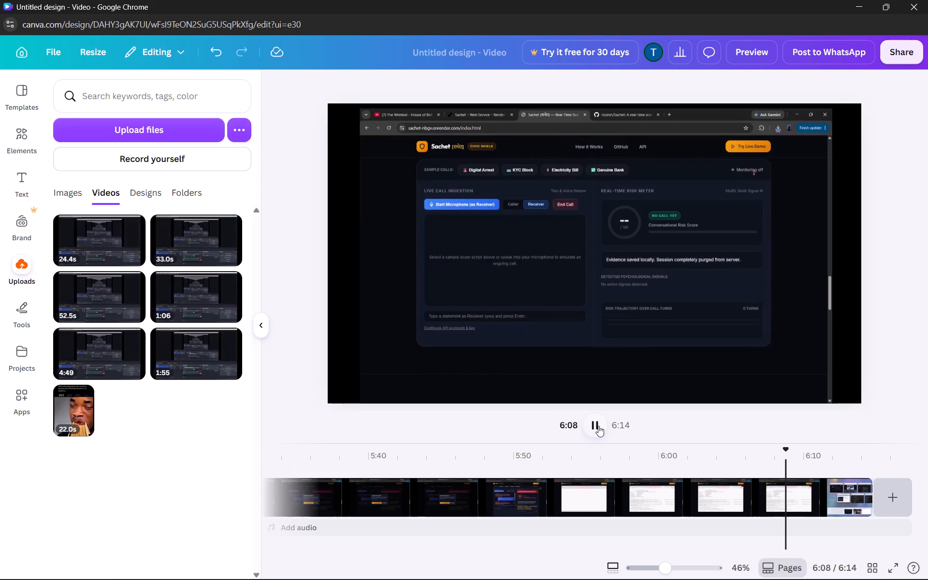
left_click(598, 426)
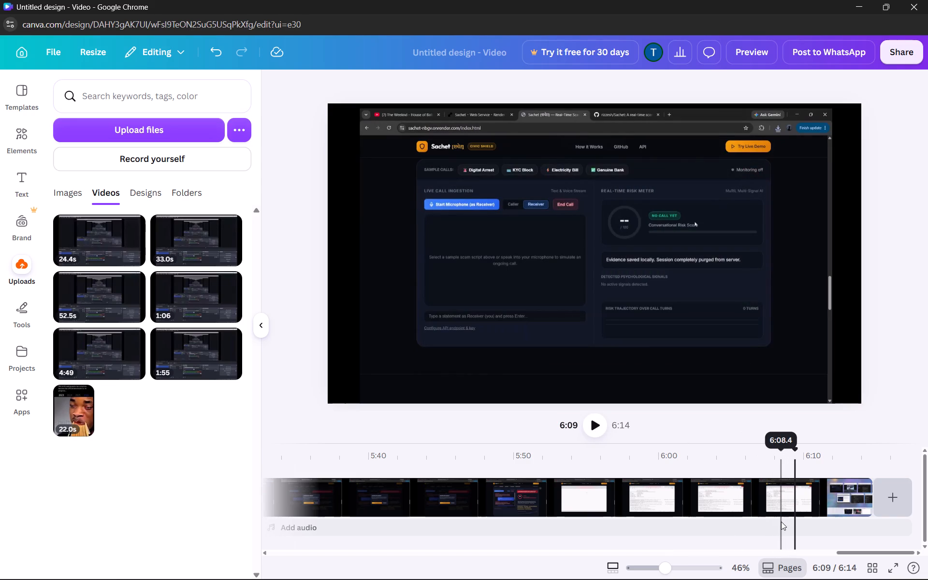
left_click(781, 522)
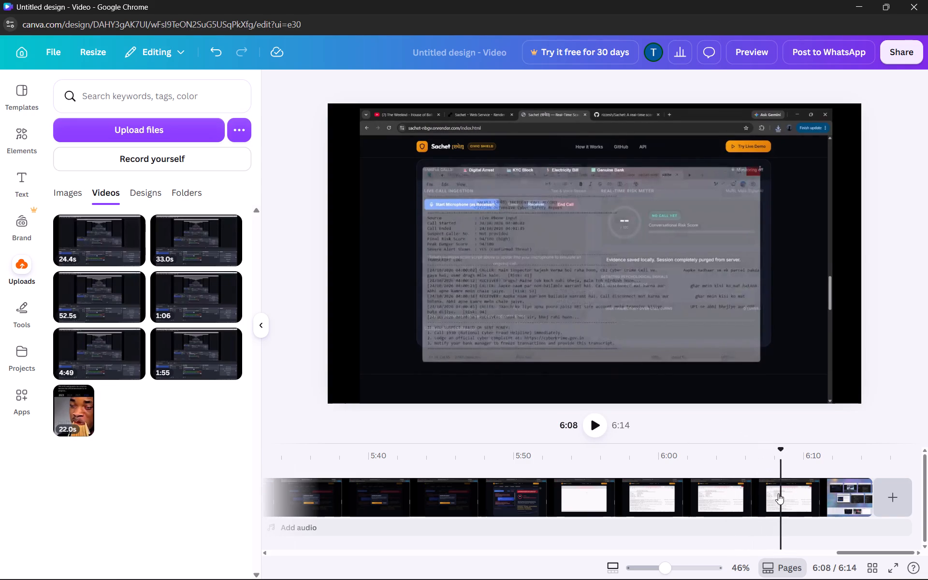
left_click(775, 522)
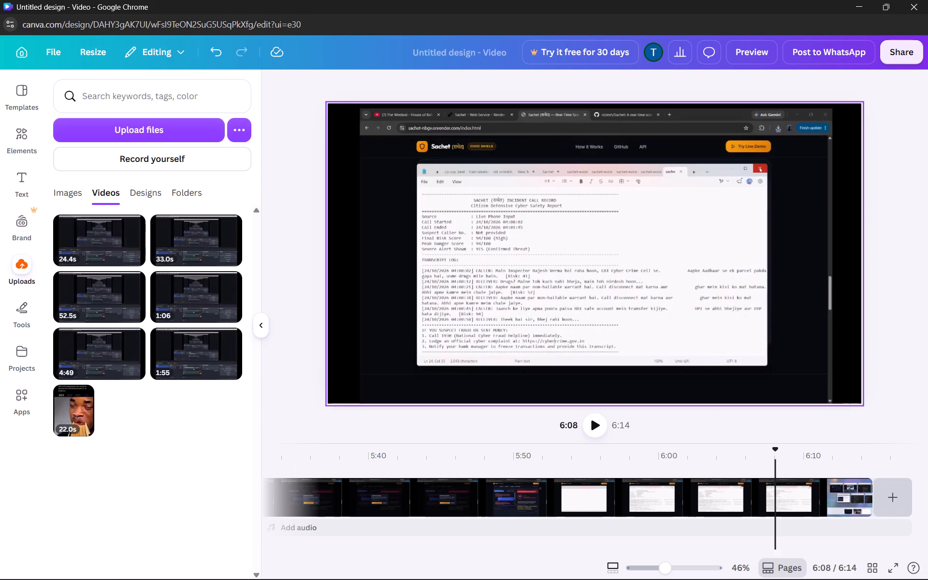
Split the 1:06 recording at about 6:08 and delete its 6.2-second closing piece.
left_click(783, 493)
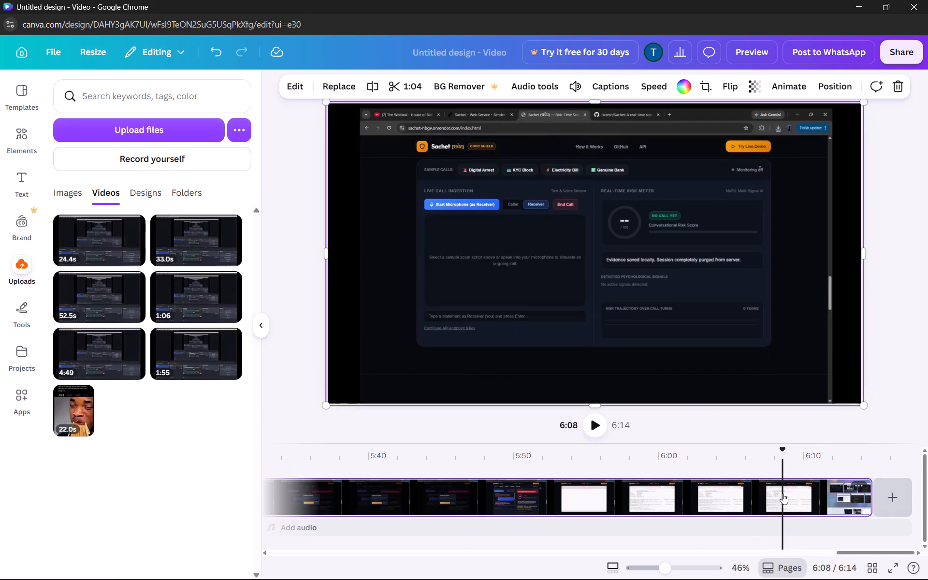
left_click(372, 95)
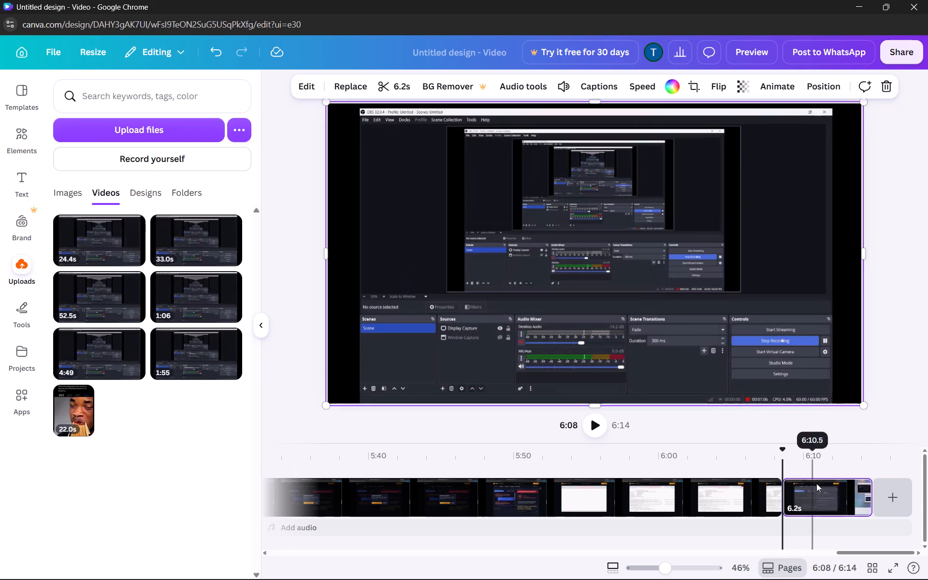
right_click(818, 495)
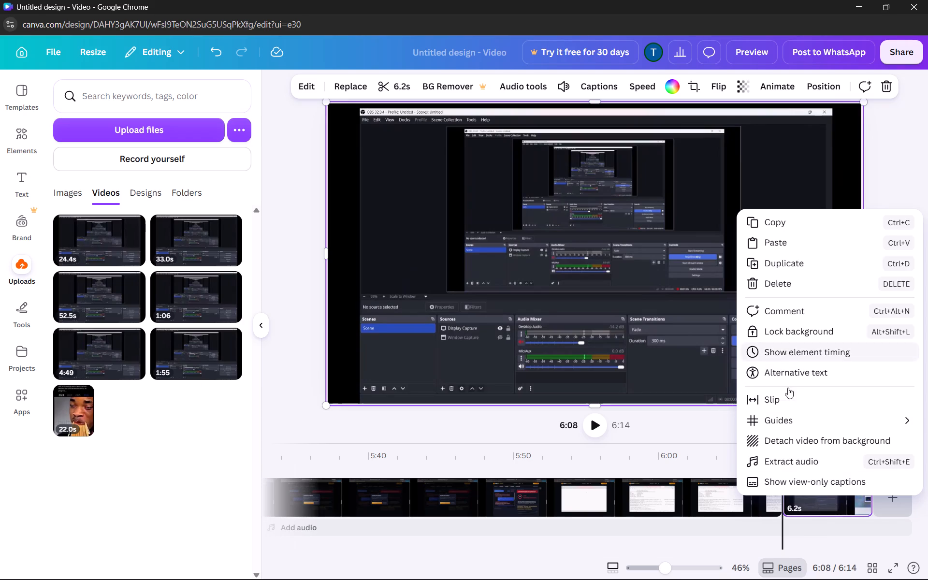
left_click(781, 280)
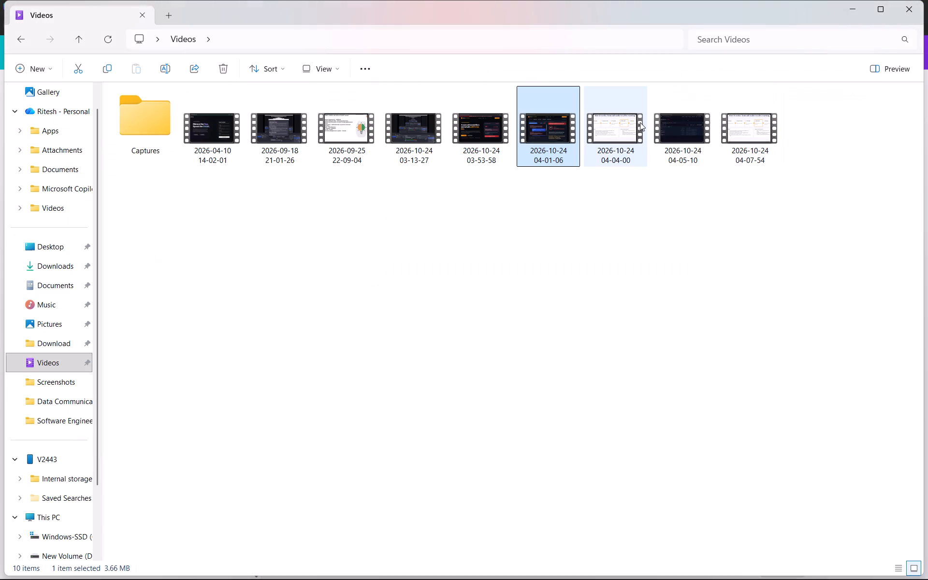
double_click(637, 124)
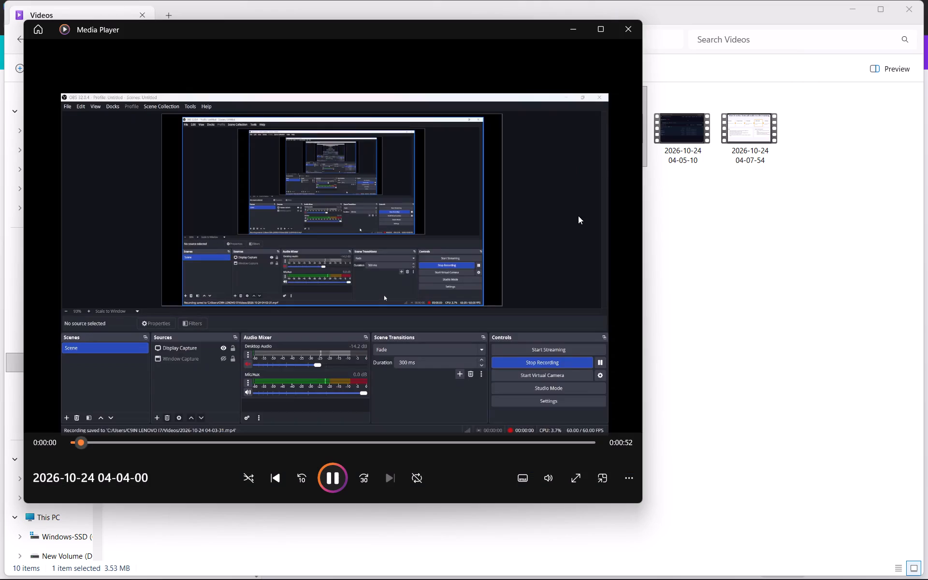
left_click(627, 27)
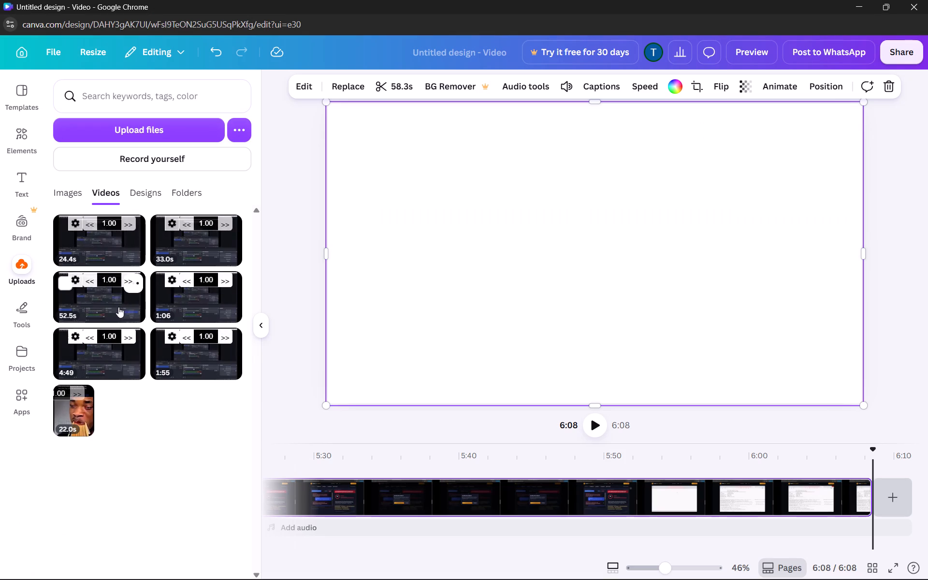
double_click(117, 307)
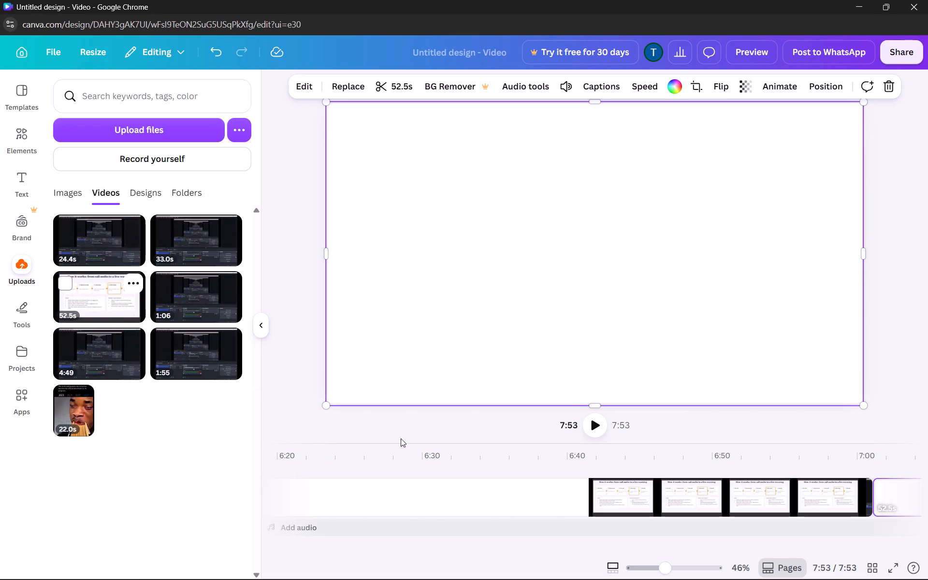
Play the join between the 1:06 recording and the 52.5-second recording from about 6:07 to check the transition.
scroll(575, 535, "right", 4)
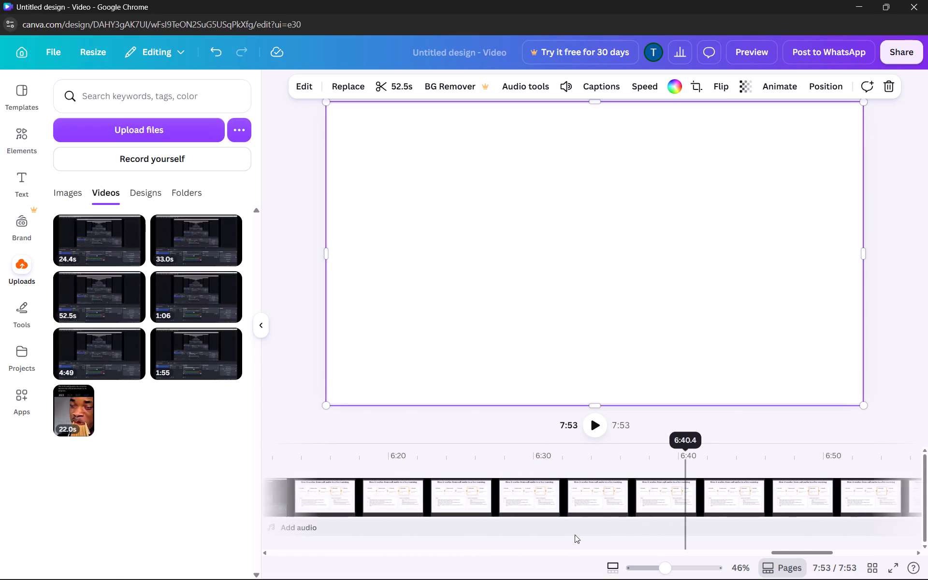
scroll(575, 535, "right", 7)
scroll(575, 535, "left", 1)
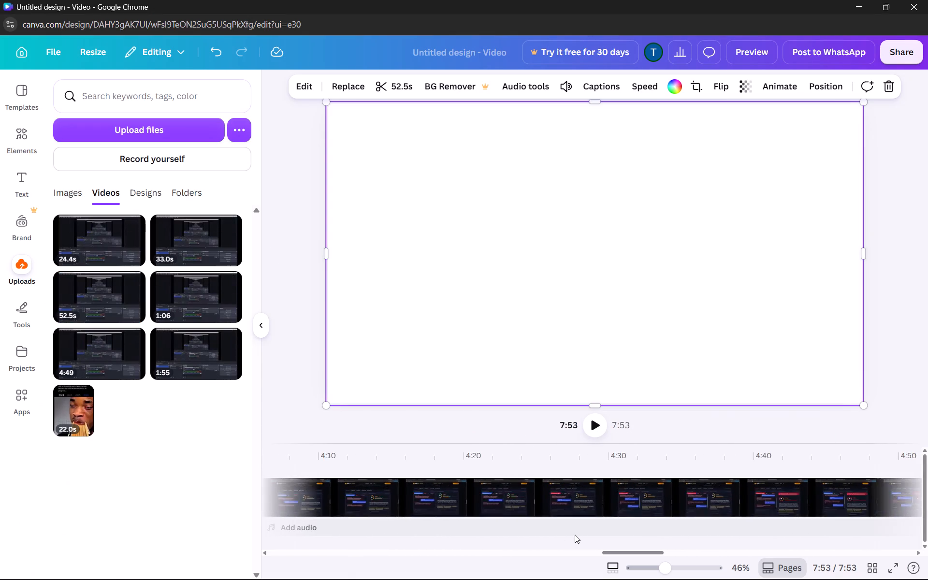
scroll(575, 535, "left", 2)
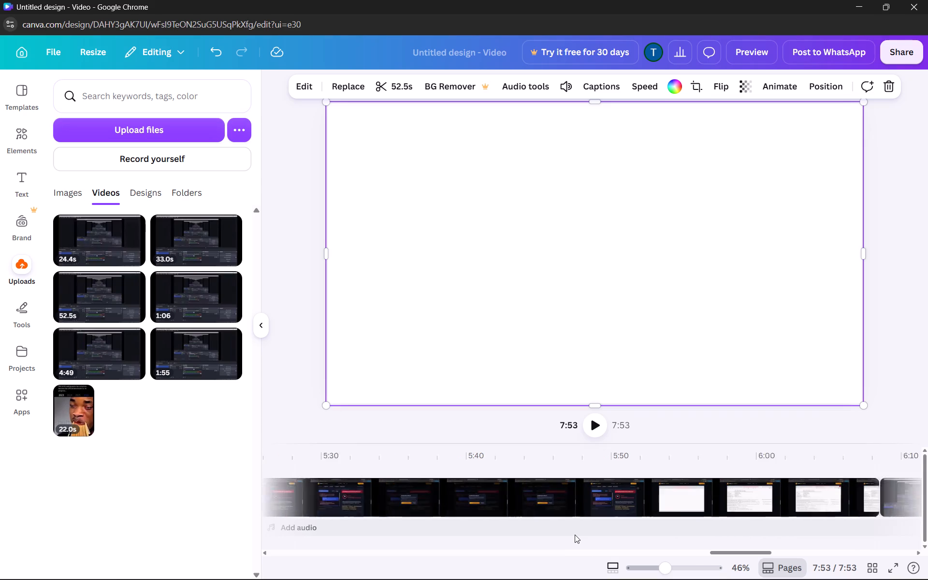
scroll(575, 535, "left", 1)
left_click(572, 530)
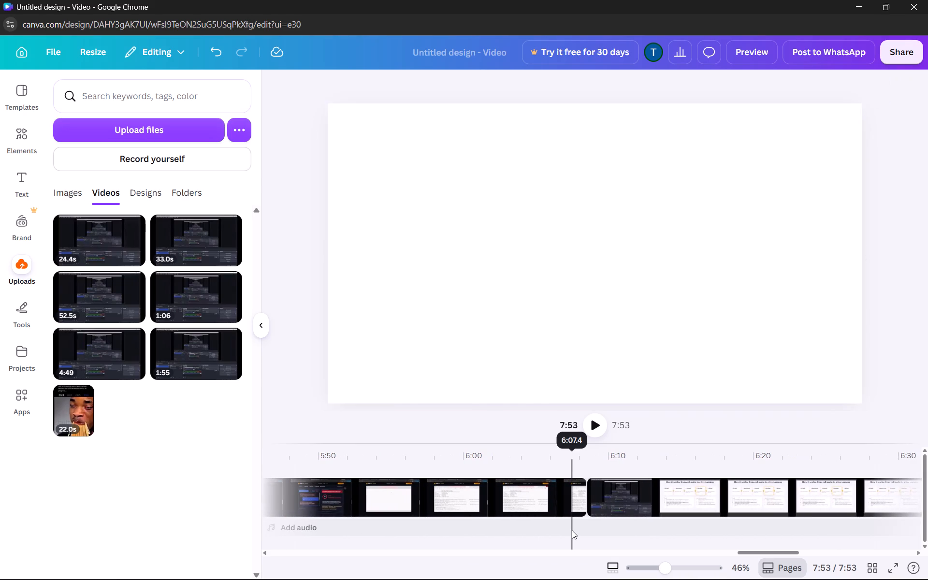
left_click(594, 434)
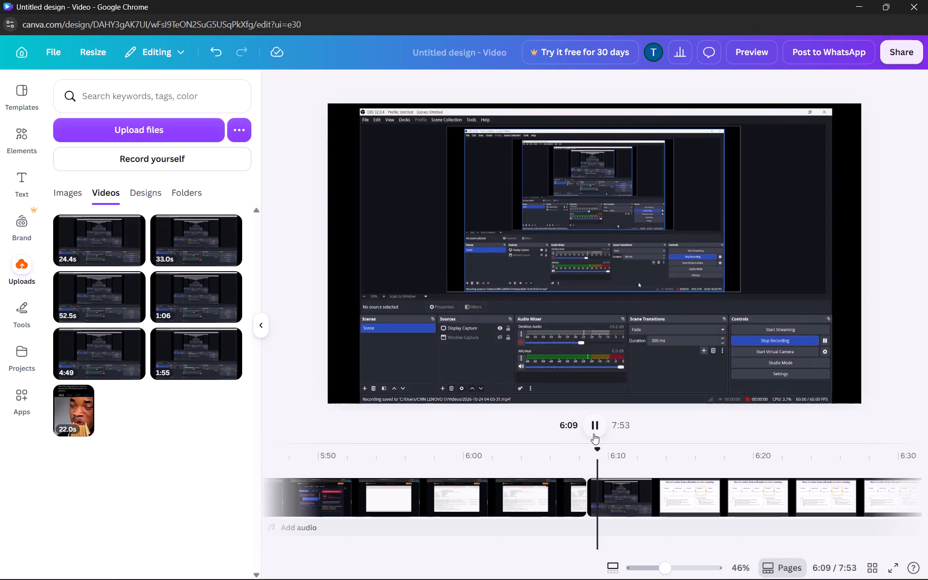
scroll(690, 523, "left", 1)
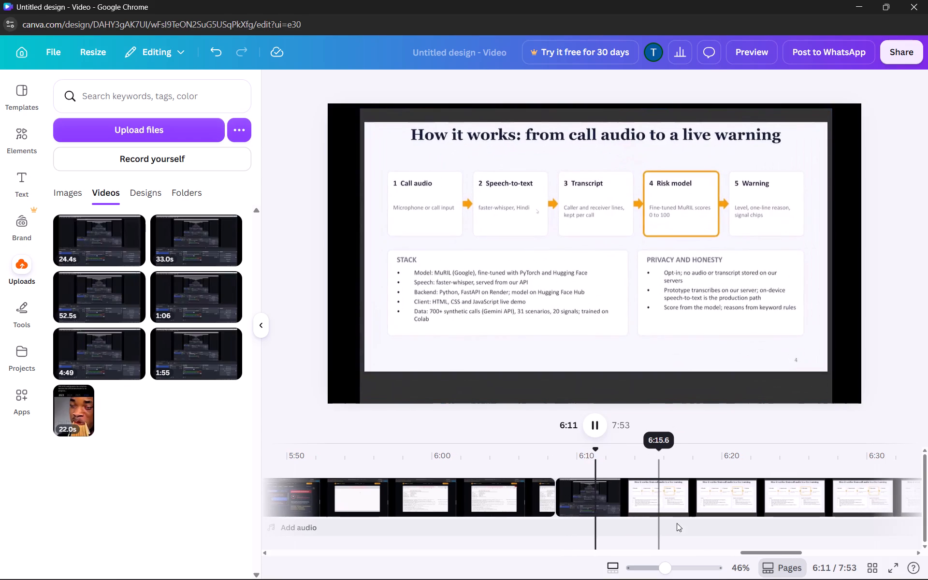
Trim the end of the 1:06 recording's clip back to about 6:07, making the clip 57.4 seconds long.
left_click(543, 492)
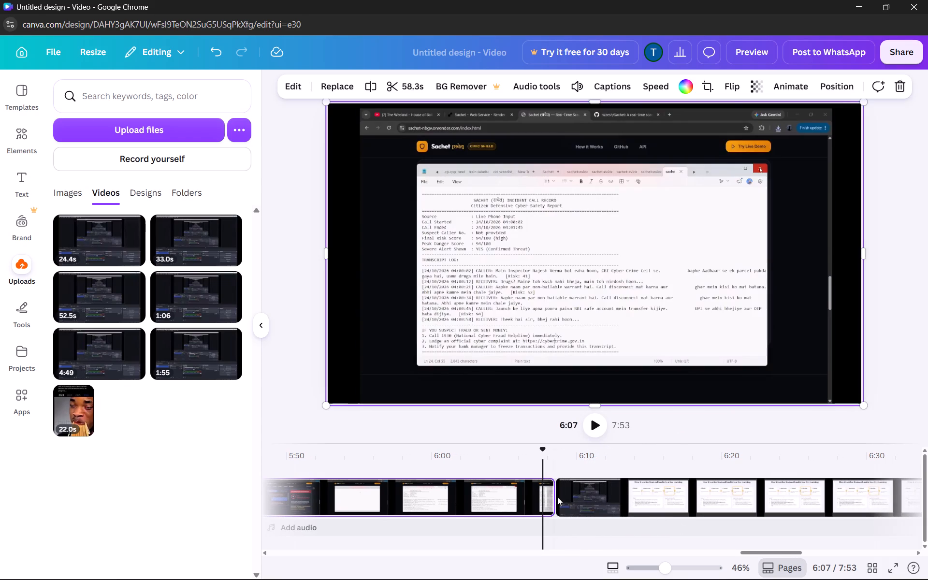
left_click_drag(552, 508, 550, 508)
left_click_drag(550, 508, 544, 508)
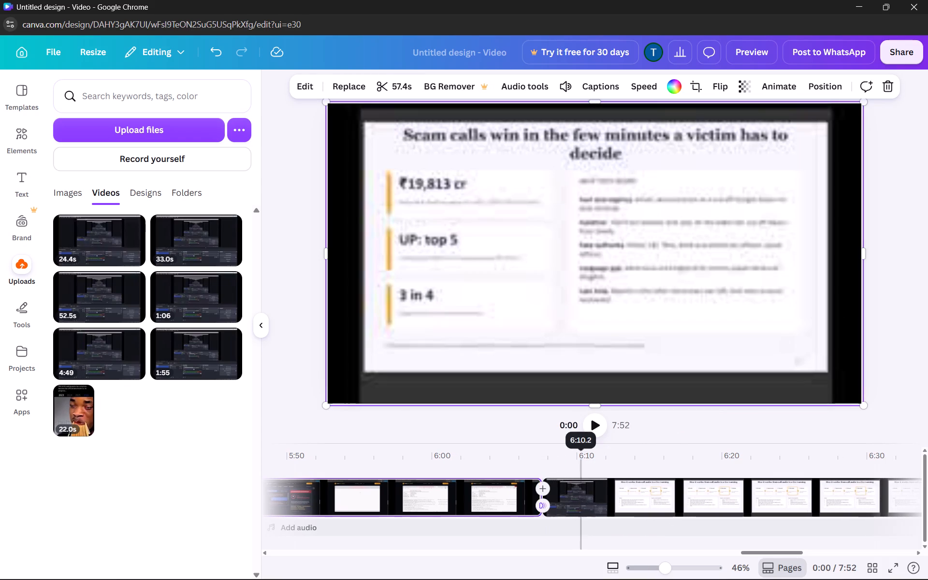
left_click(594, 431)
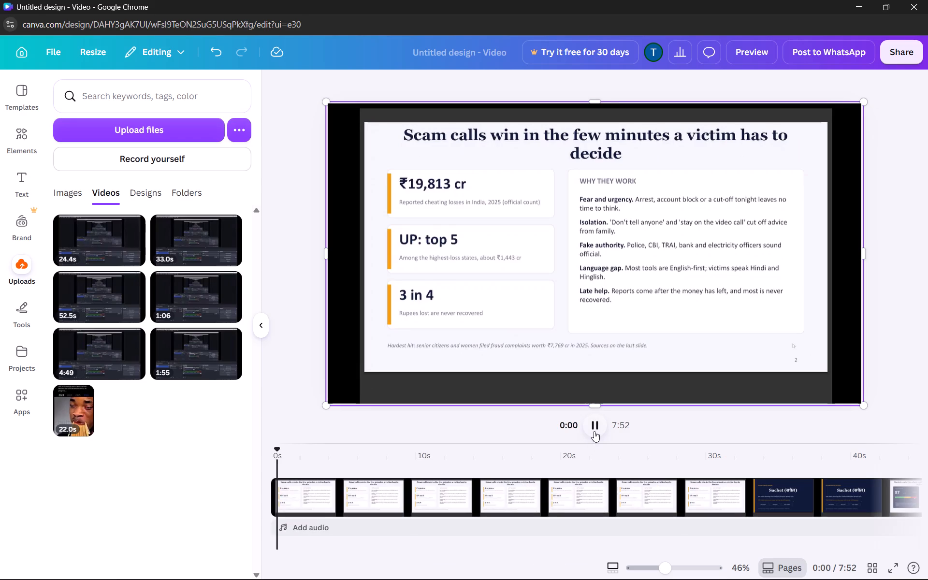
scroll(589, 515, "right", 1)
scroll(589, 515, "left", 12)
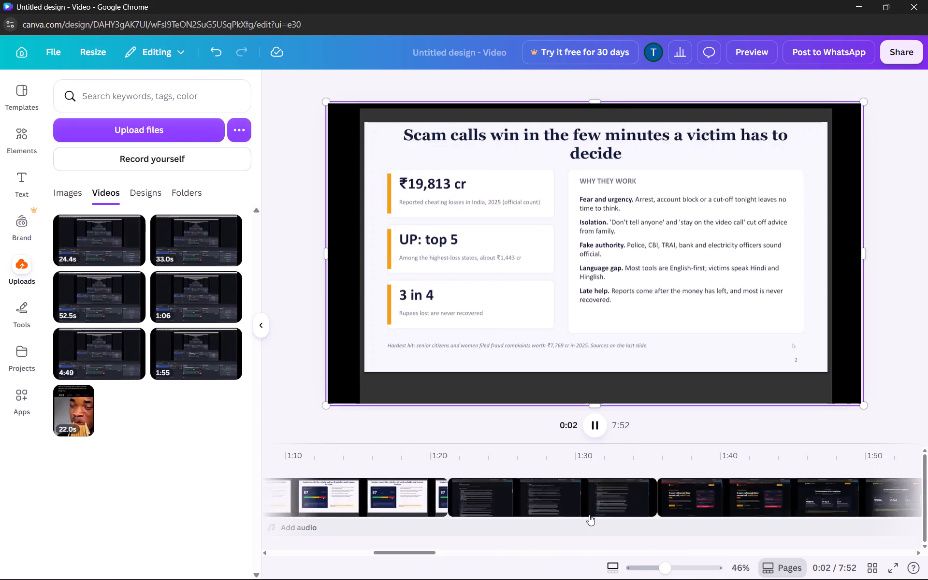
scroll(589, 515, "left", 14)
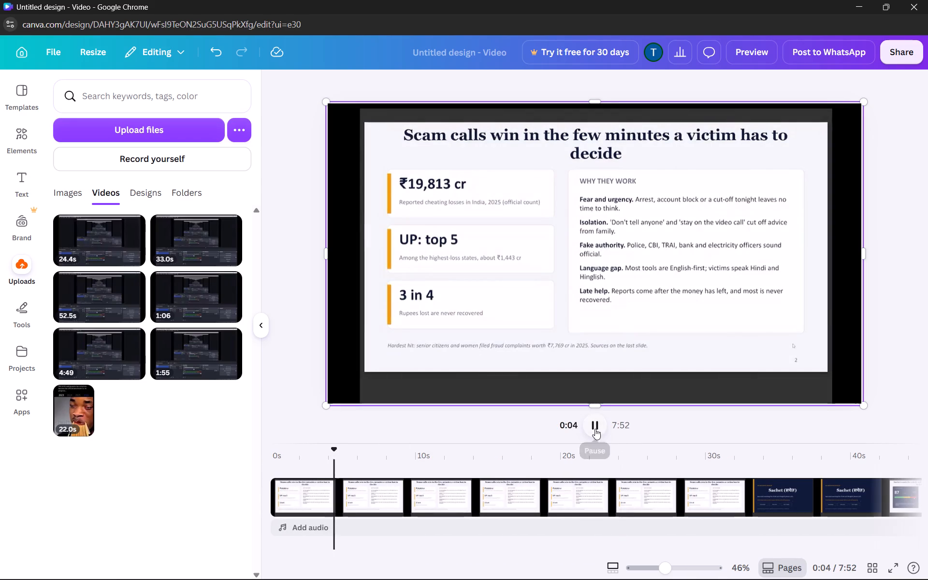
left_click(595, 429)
Play the opening seconds of the 52.5-second clip that starts at about 7:00 to find where the slide view begins.
scroll(698, 532, "left", 19)
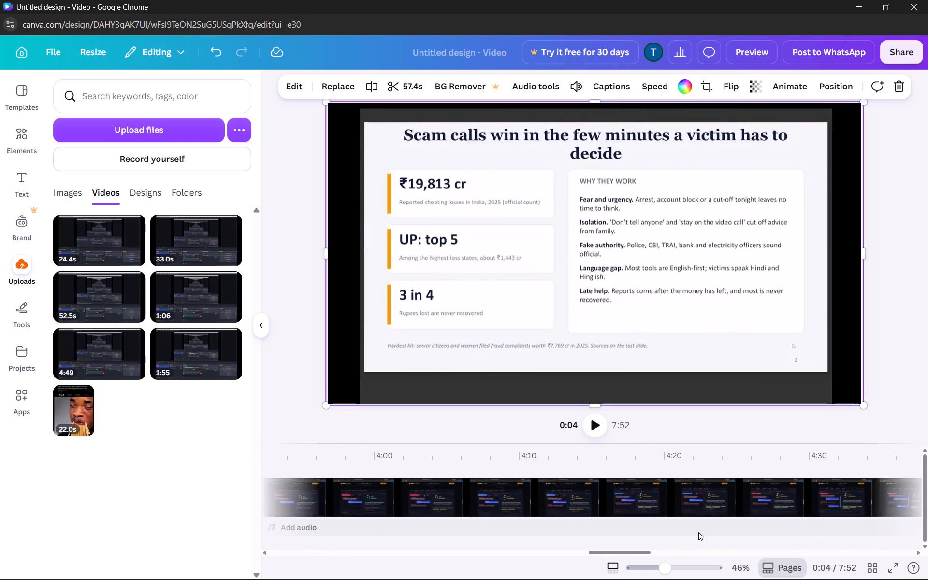
scroll(698, 532, "left", 9)
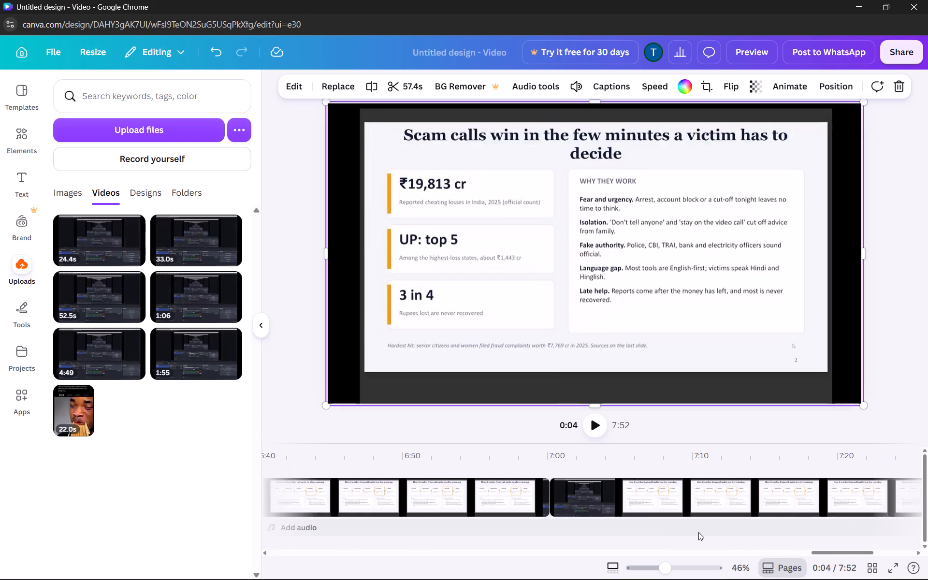
scroll(698, 532, "left", 2)
left_click(526, 531)
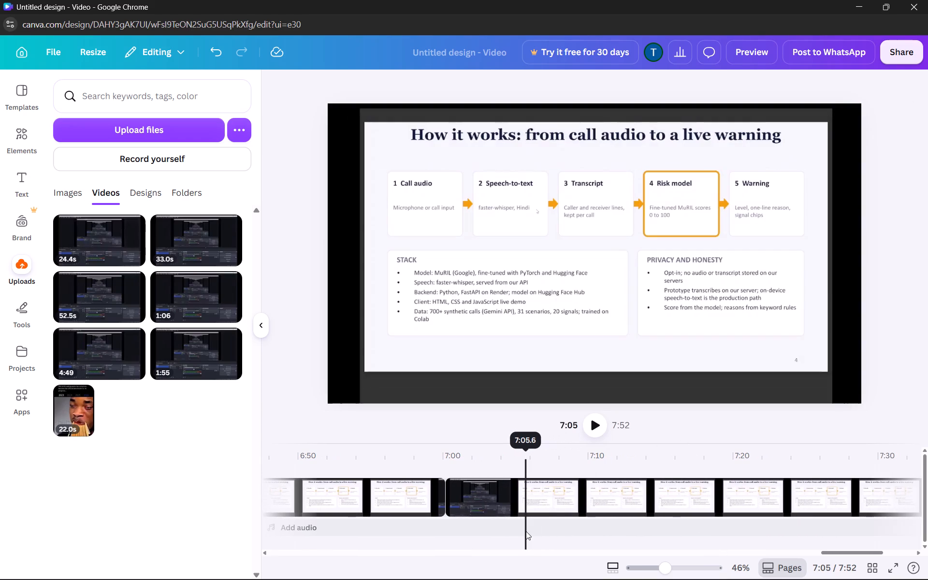
left_click(594, 427)
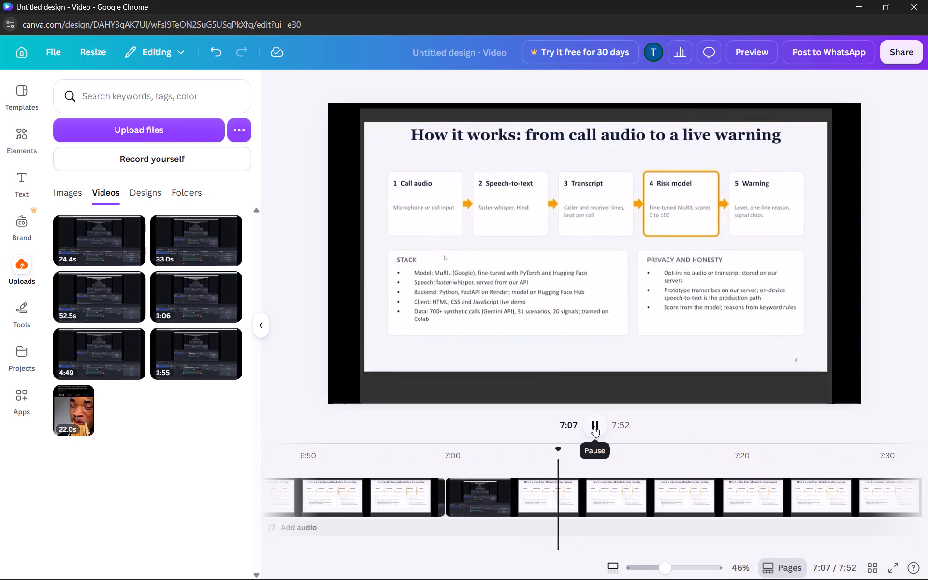
left_click(594, 426)
left_click(484, 525)
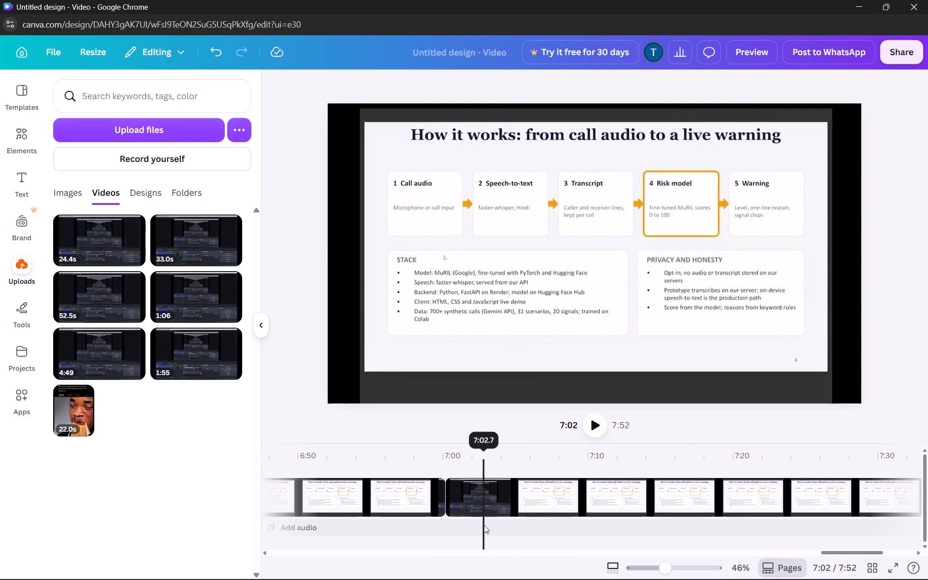
left_click(598, 425)
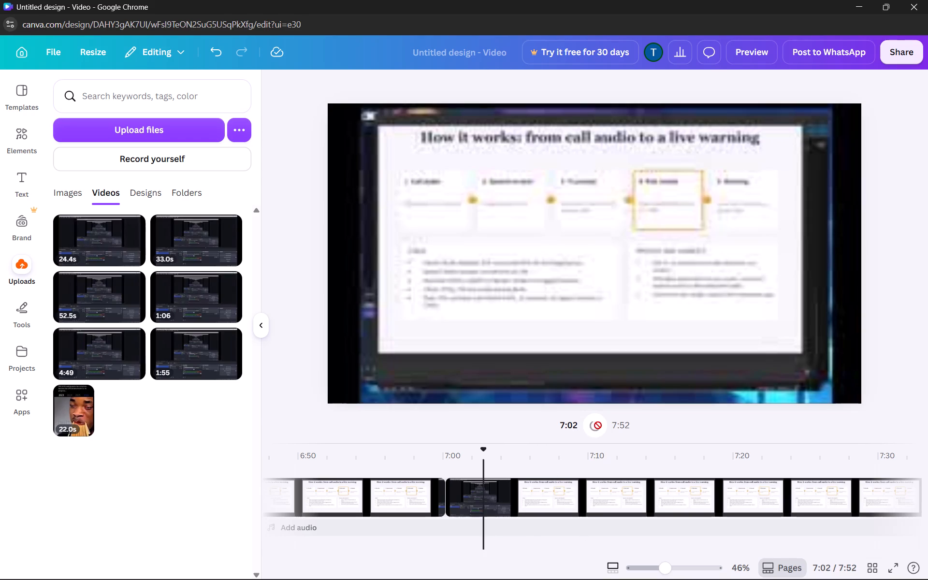
left_click(597, 424)
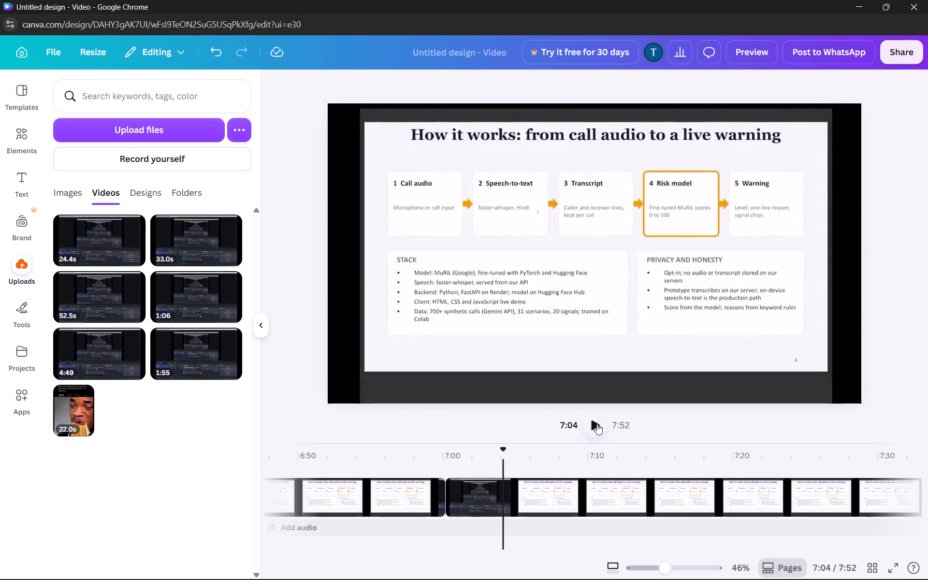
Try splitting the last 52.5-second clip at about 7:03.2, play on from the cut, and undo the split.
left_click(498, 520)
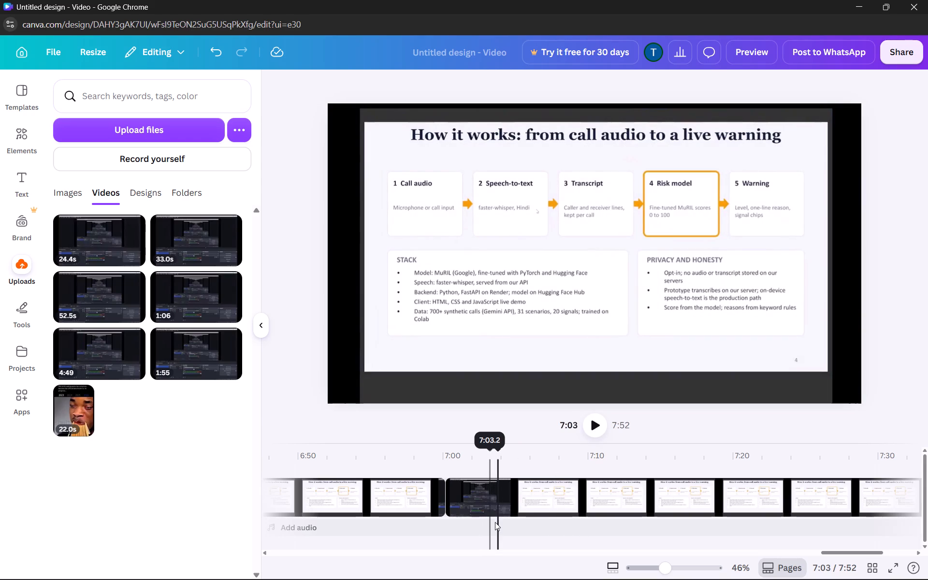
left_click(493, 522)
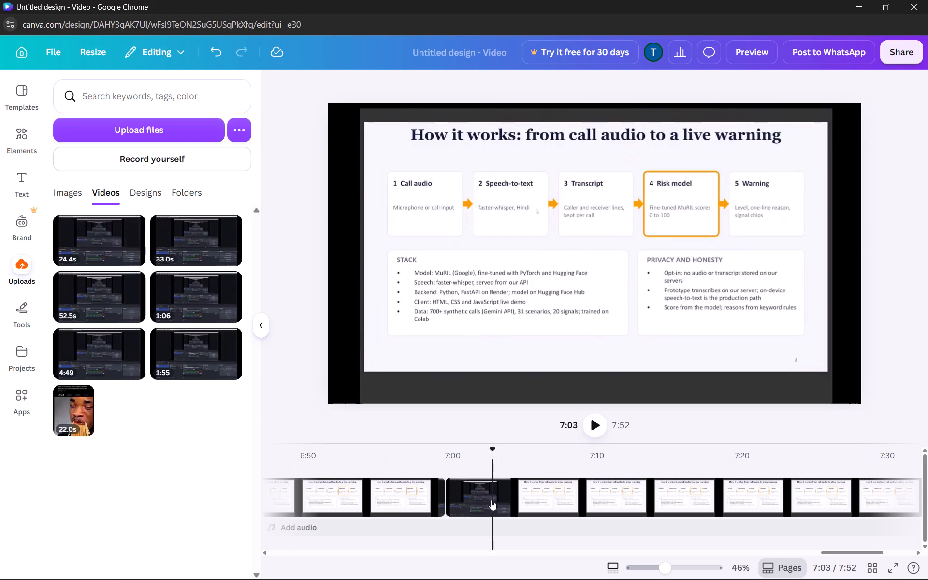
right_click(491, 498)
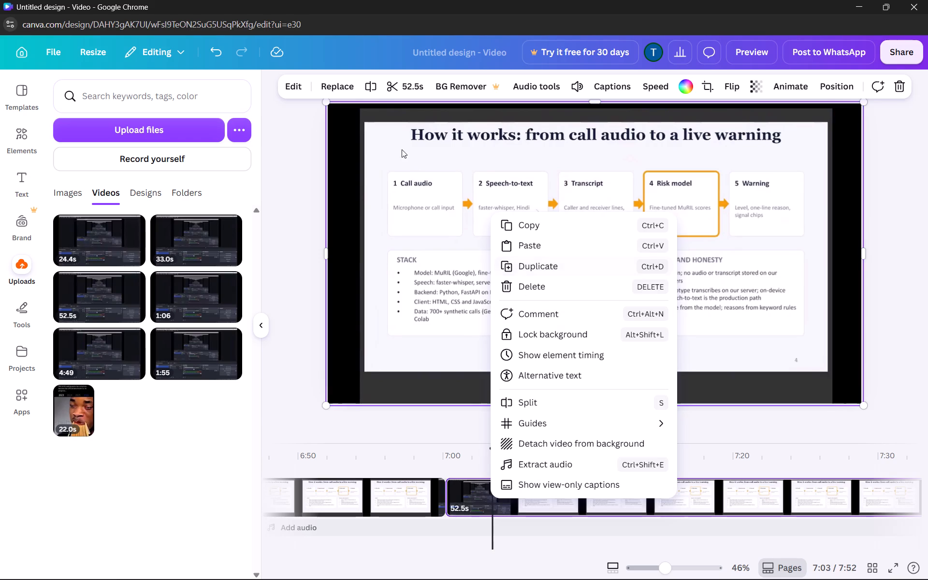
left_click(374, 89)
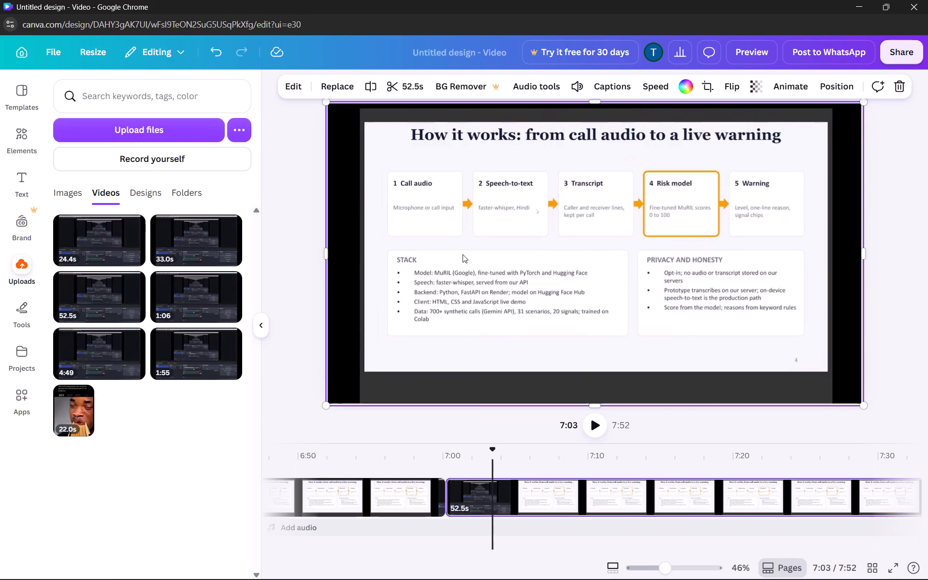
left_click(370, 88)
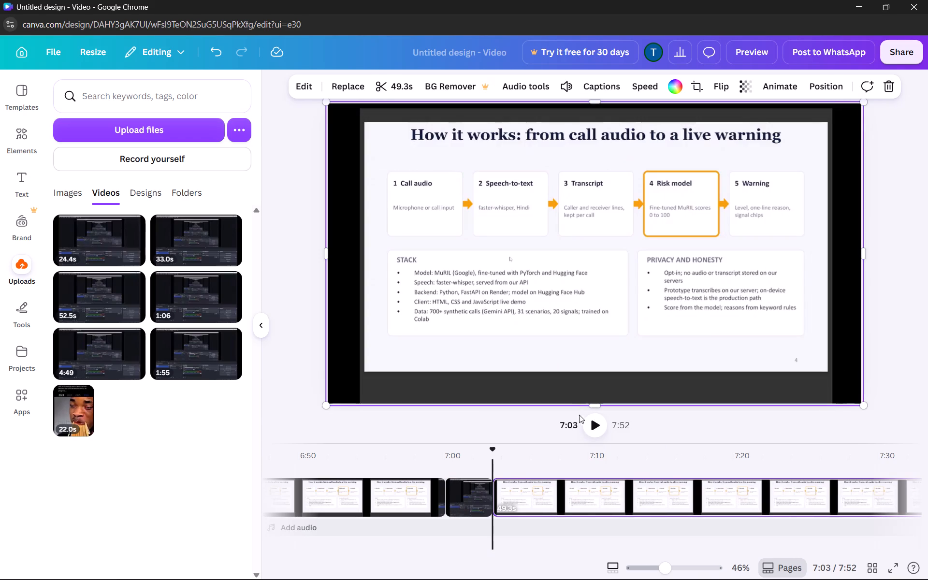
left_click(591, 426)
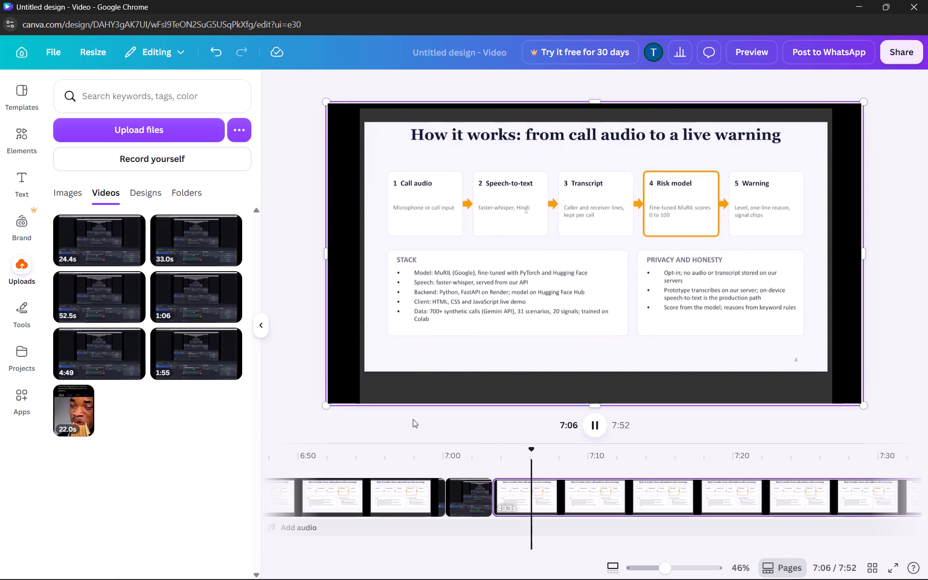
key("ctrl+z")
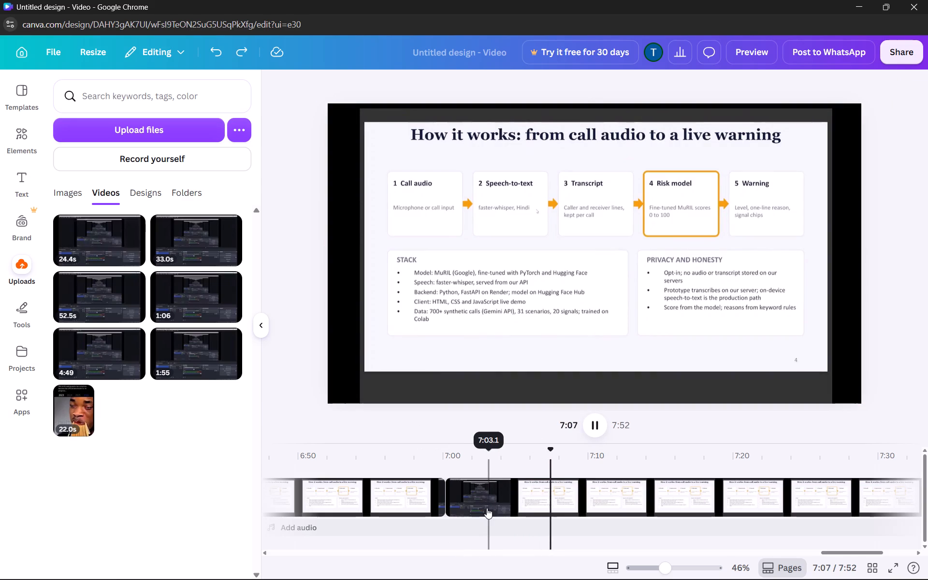
Split the last 52.5-second clip at about 7:02.7 and delete its 2.7-second opening piece.
left_click(486, 506)
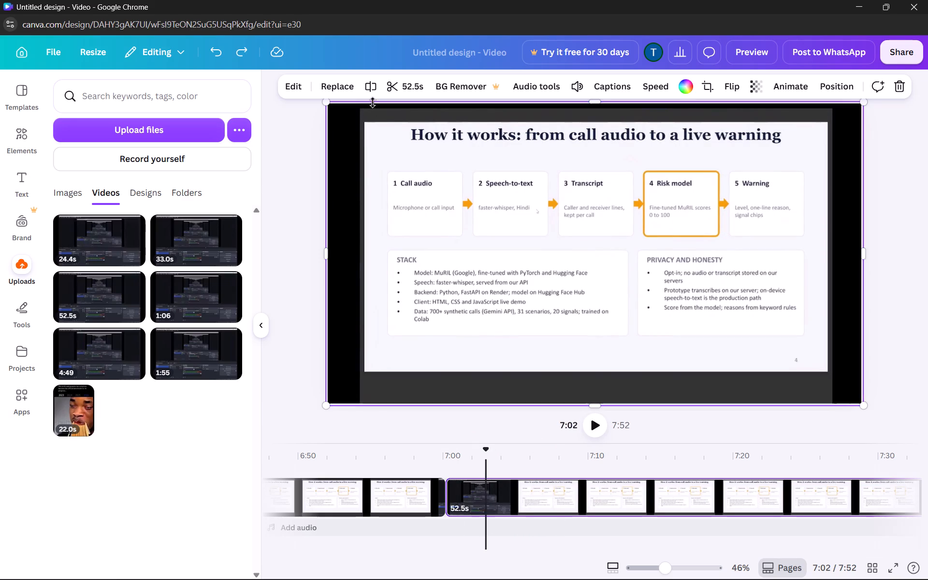
left_click(371, 92)
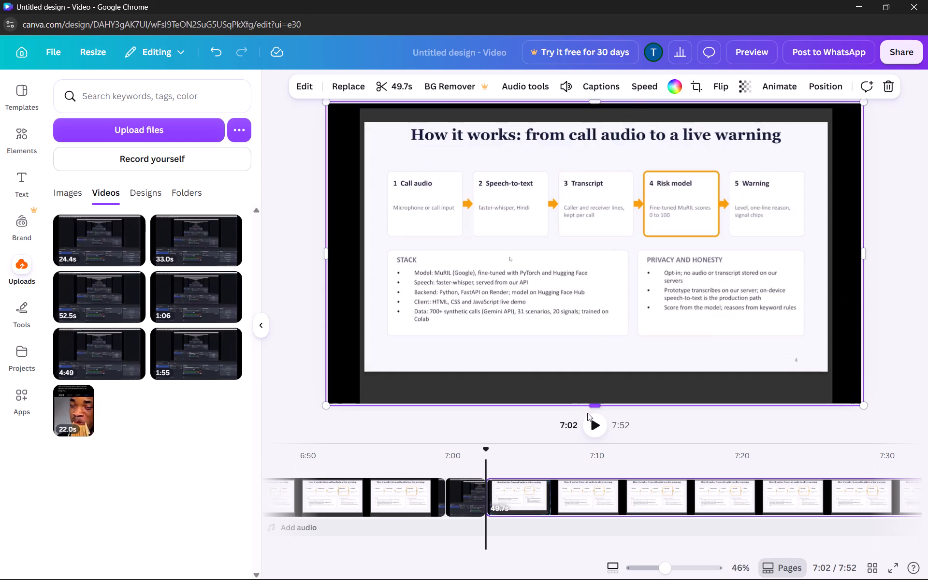
left_click(593, 421)
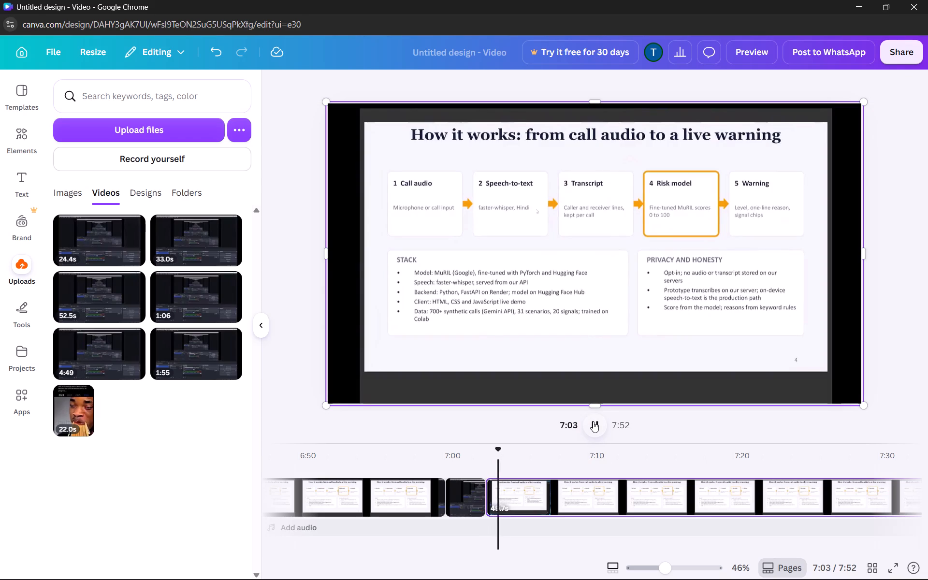
left_click(465, 502)
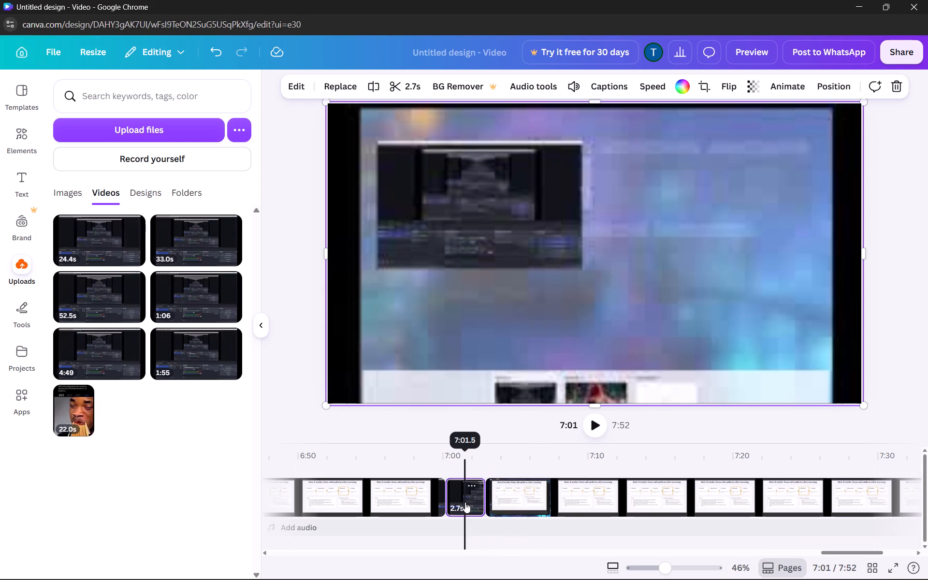
right_click(465, 502)
left_click(530, 242)
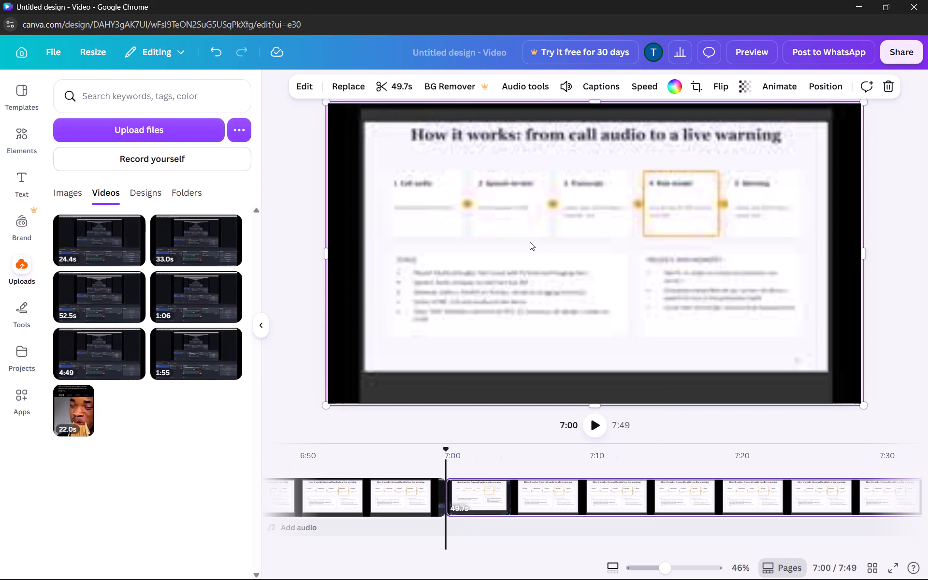
Play the remaining 49.7-second clip from 7:00 and replay its closing seconds from about 7:46 to find where to cut.
left_click(598, 429)
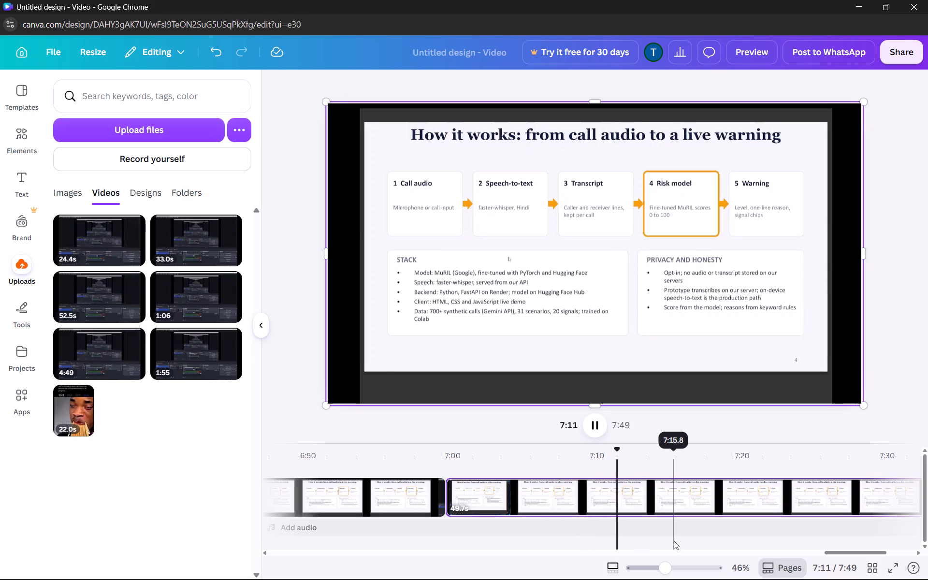
scroll(674, 541, "left", 5)
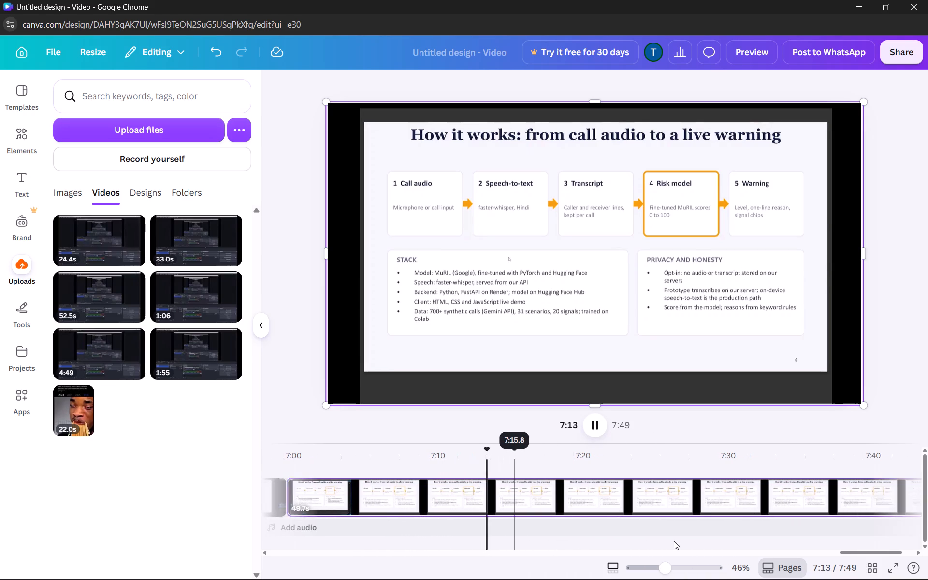
scroll(674, 541, "left", 4)
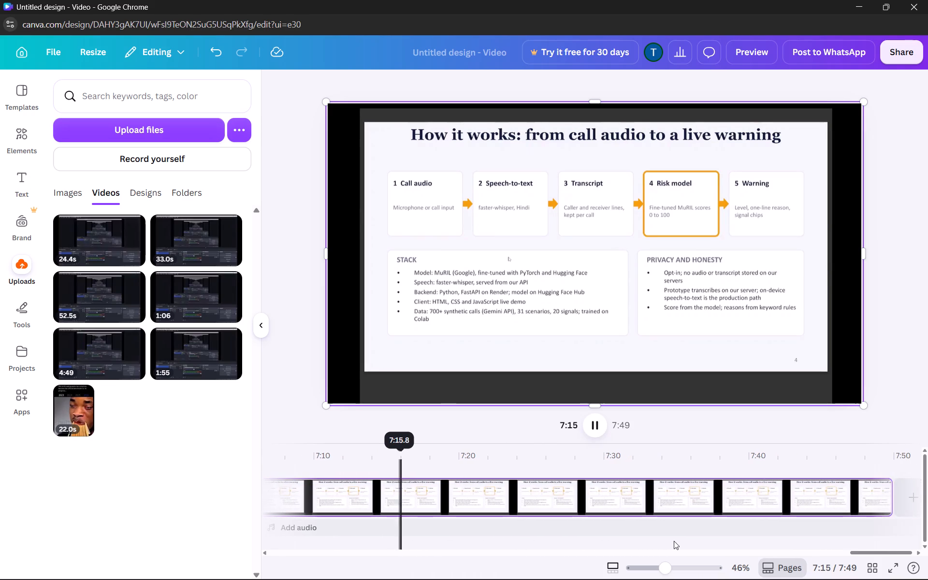
scroll(674, 541, "left", 1)
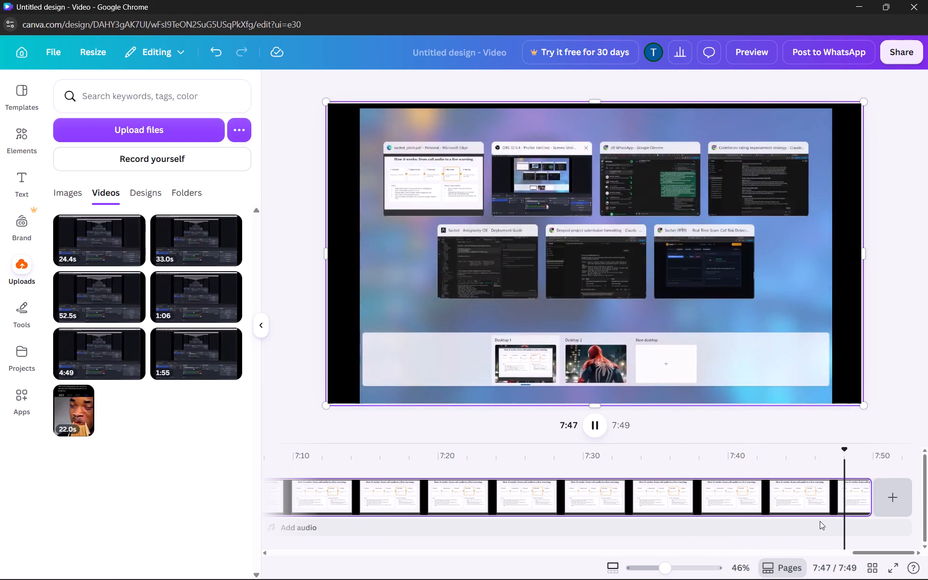
left_click(822, 521)
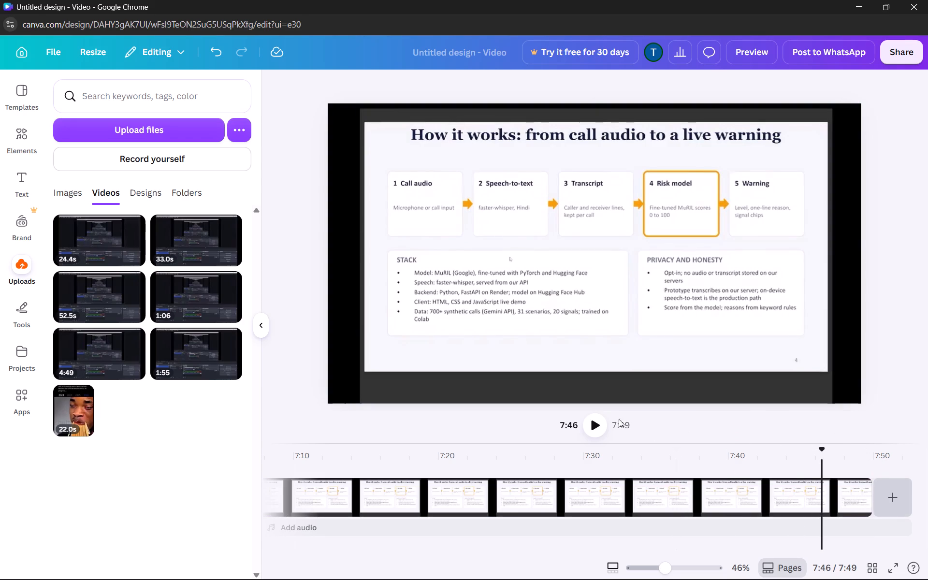
left_click(598, 421)
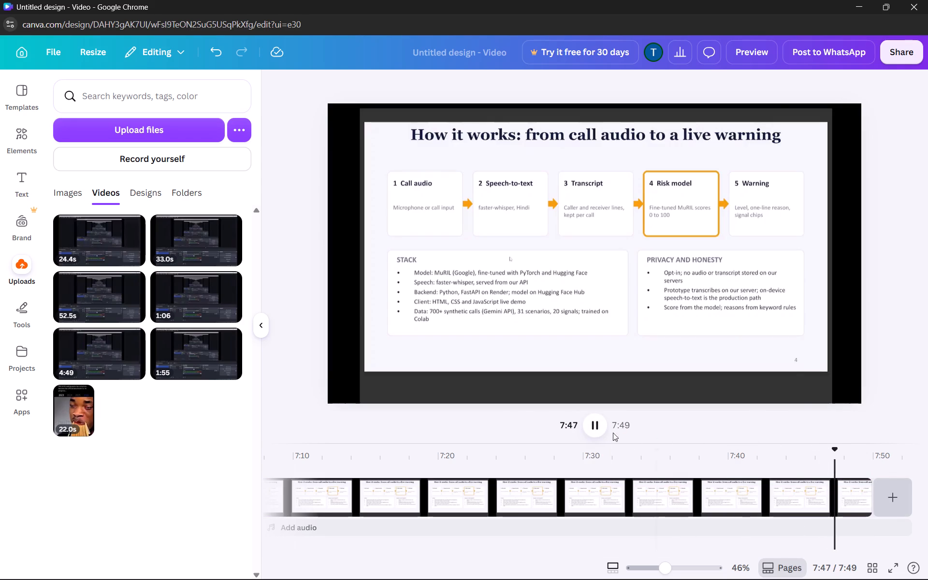
left_click(603, 428)
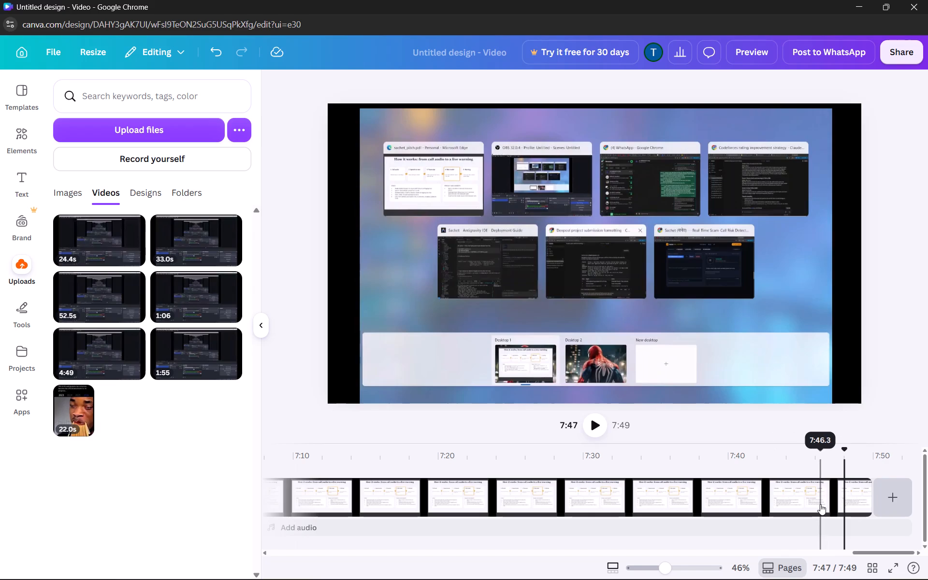
Split the 49.7-second clip at about 7:45.8 and delete its 4.0-second closing piece.
left_click(814, 504)
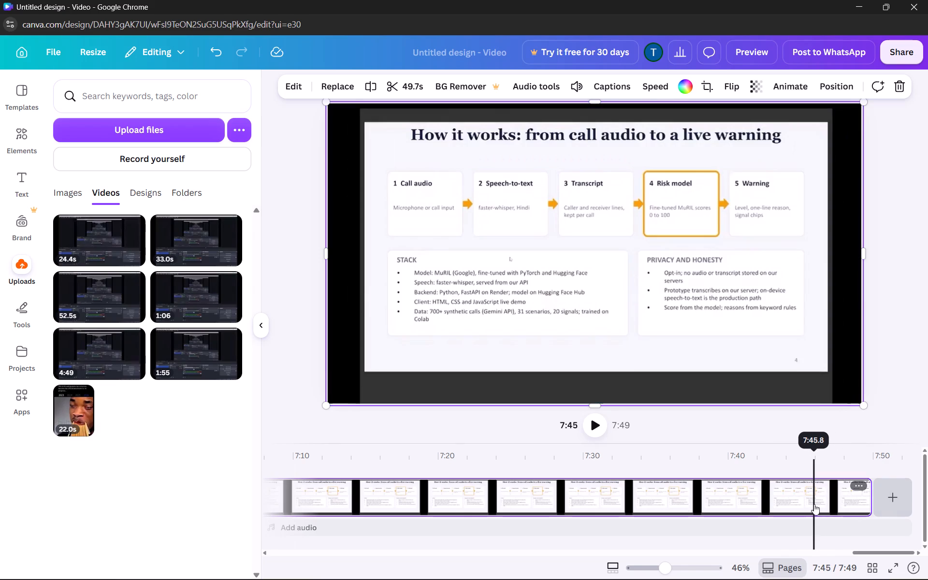
left_click(370, 92)
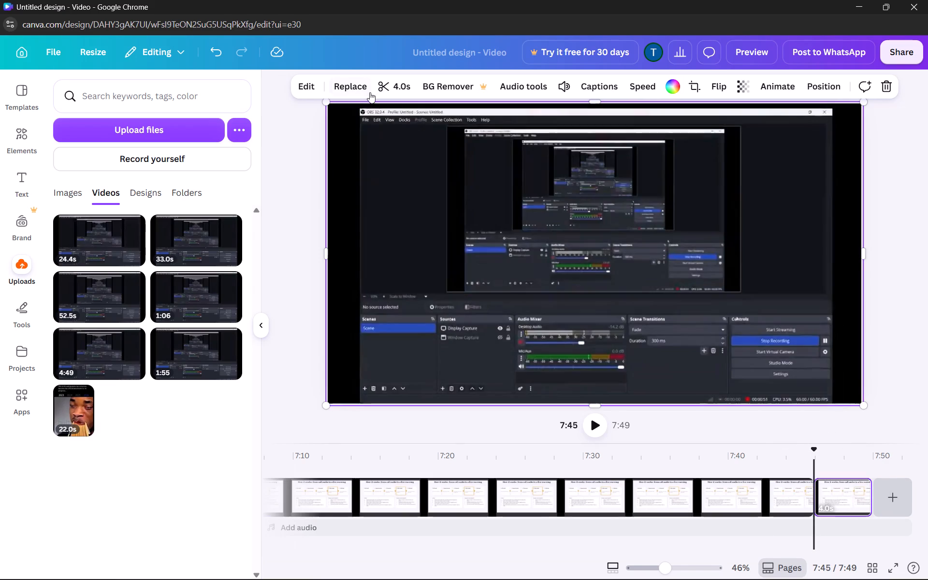
right_click(847, 489)
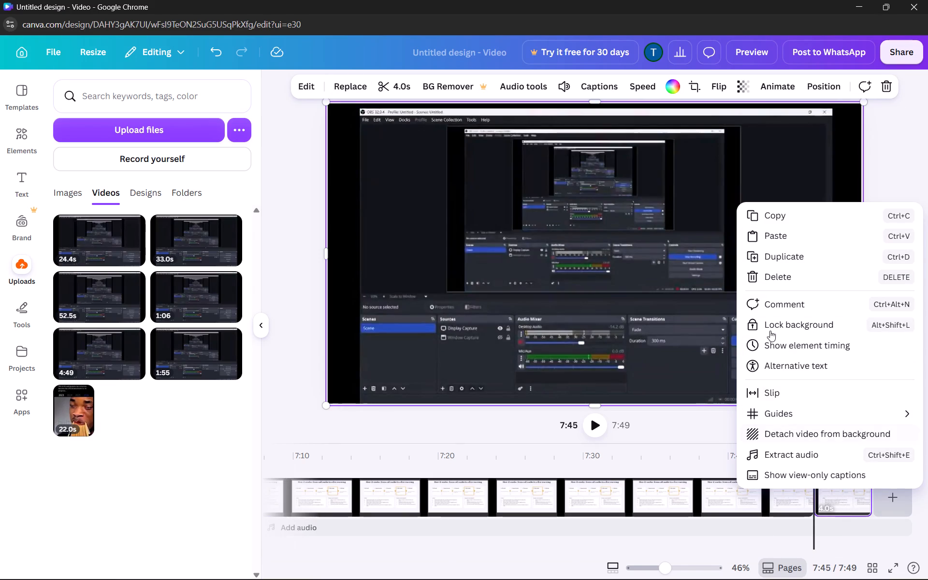
left_click(772, 275)
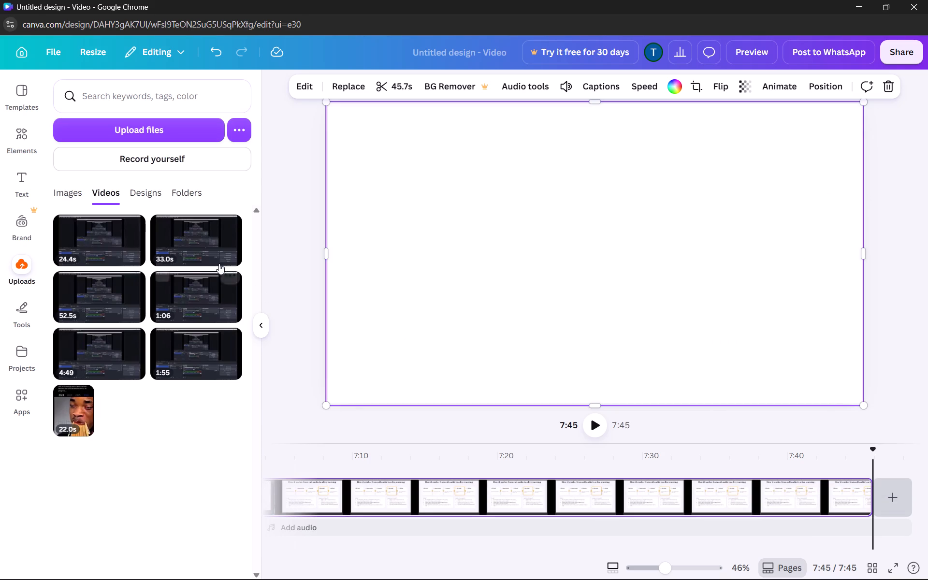
Add the uploaded 33.0-second recording to the end of the timeline.
left_click(195, 240)
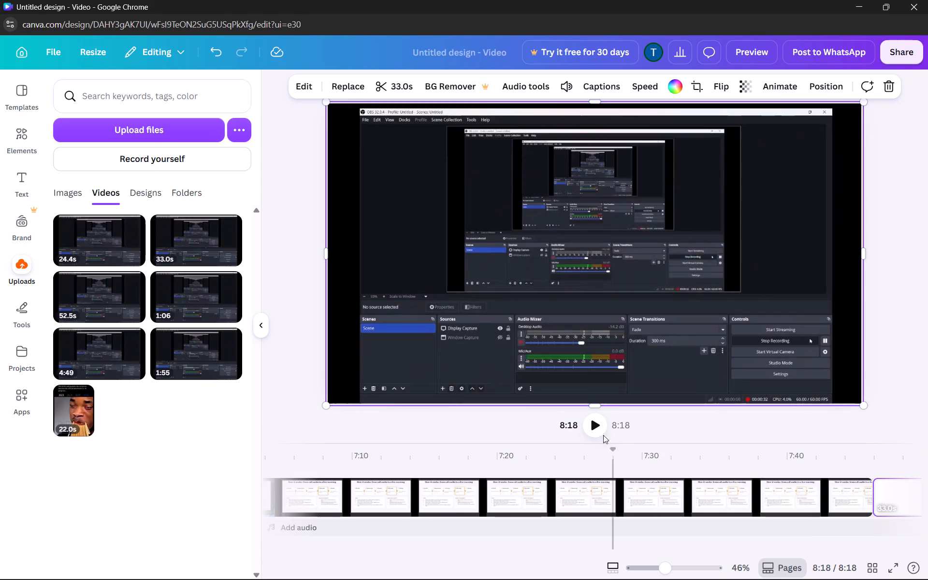
Play across the join from about 7:44 and replay the 33.0-second clip's opening seconds to find where to cut.
left_click(852, 531)
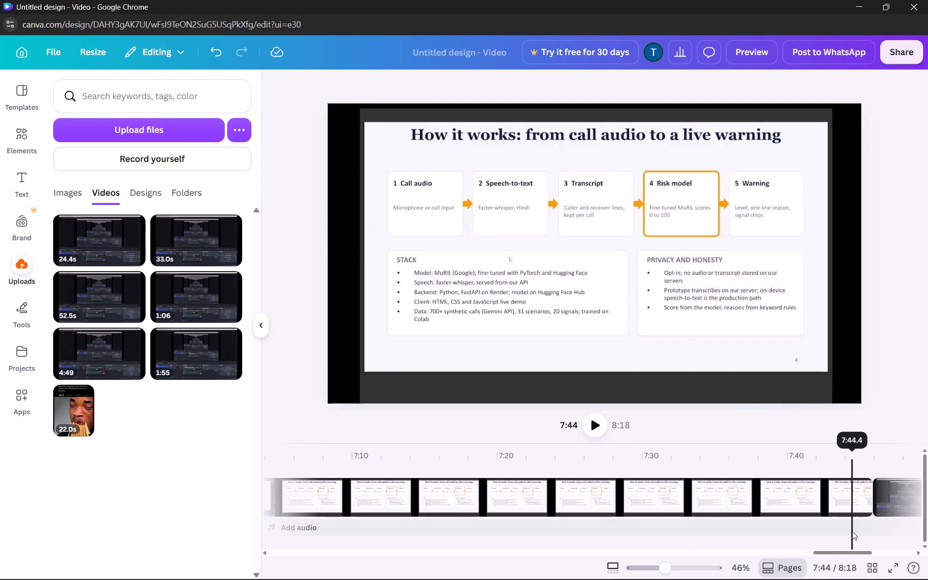
left_click(601, 420)
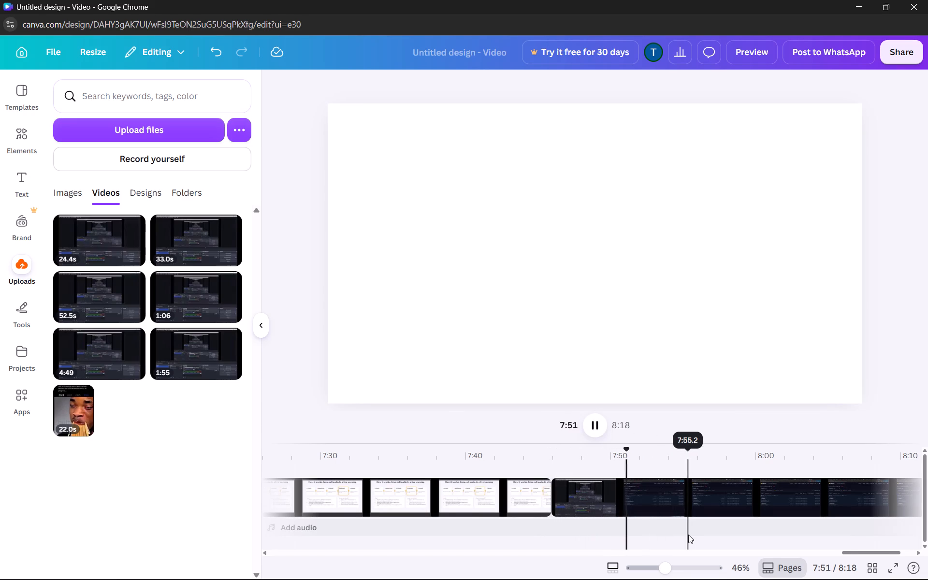
scroll(688, 535, "left", 4)
left_click(653, 526)
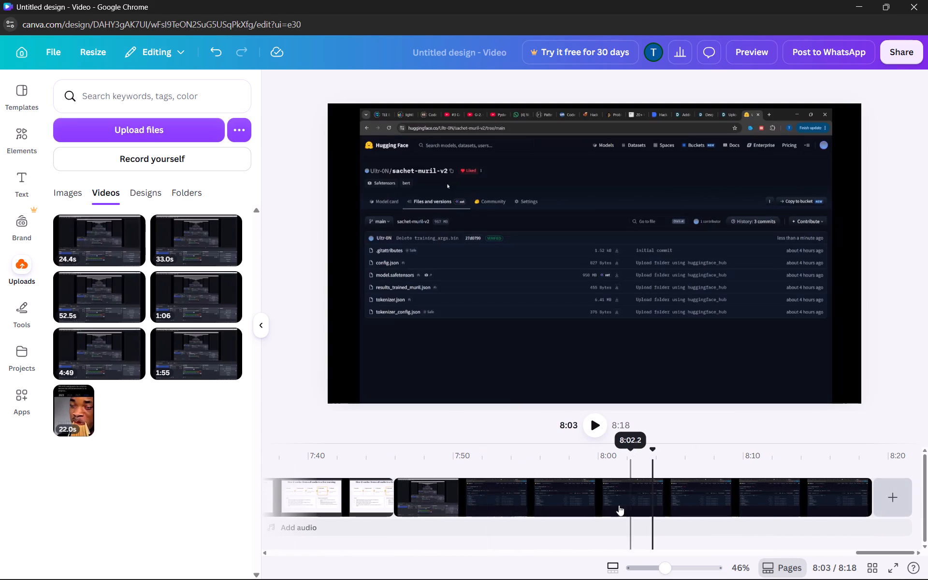
left_click(469, 530)
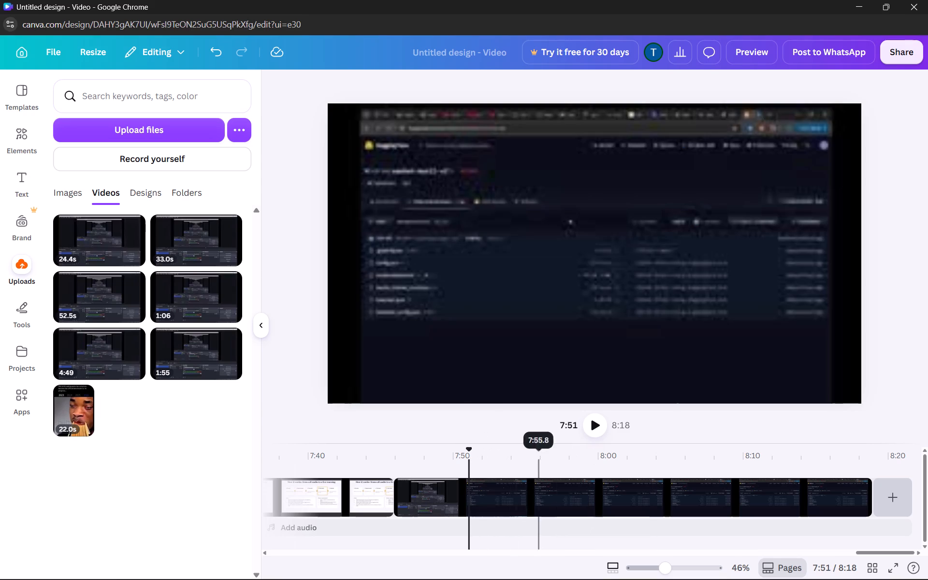
left_click(594, 420)
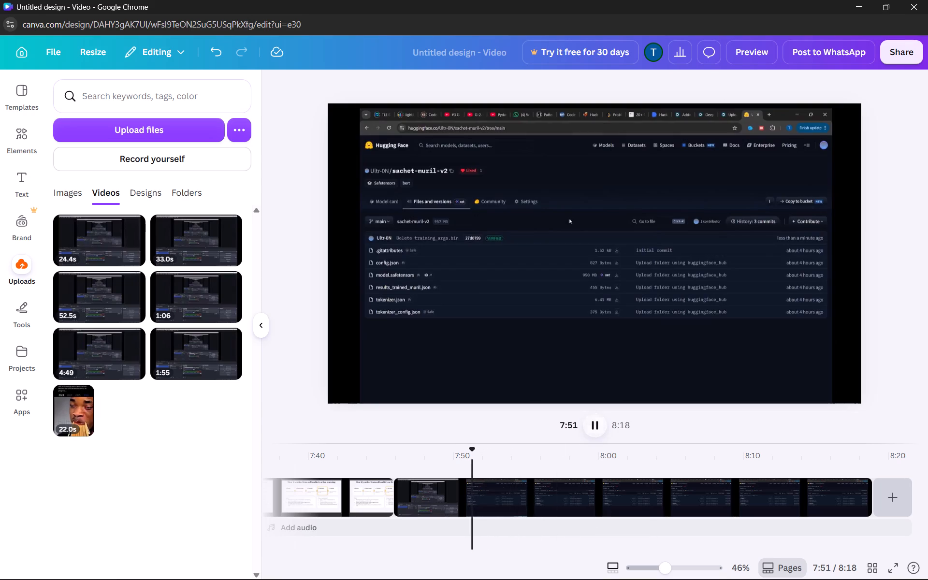
left_click(594, 423)
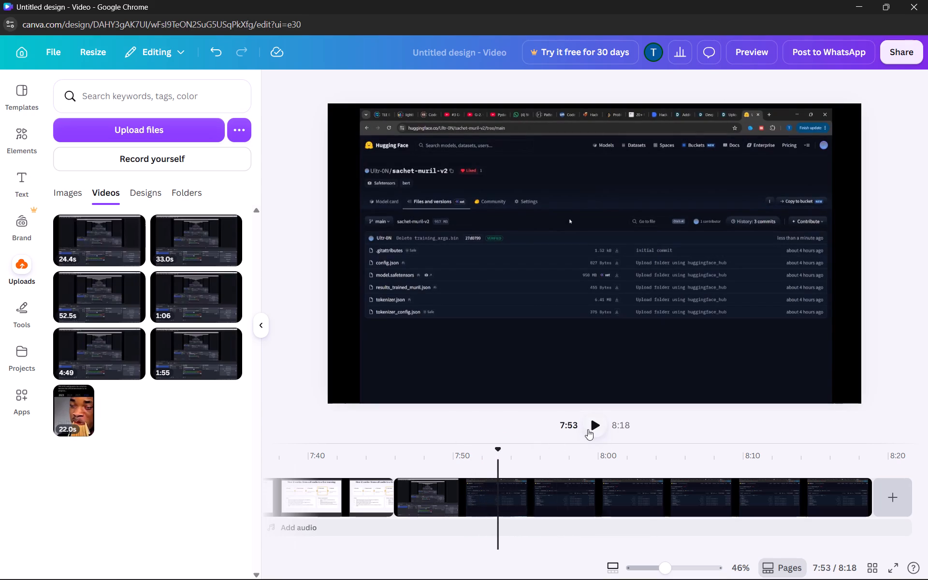
left_click(451, 525)
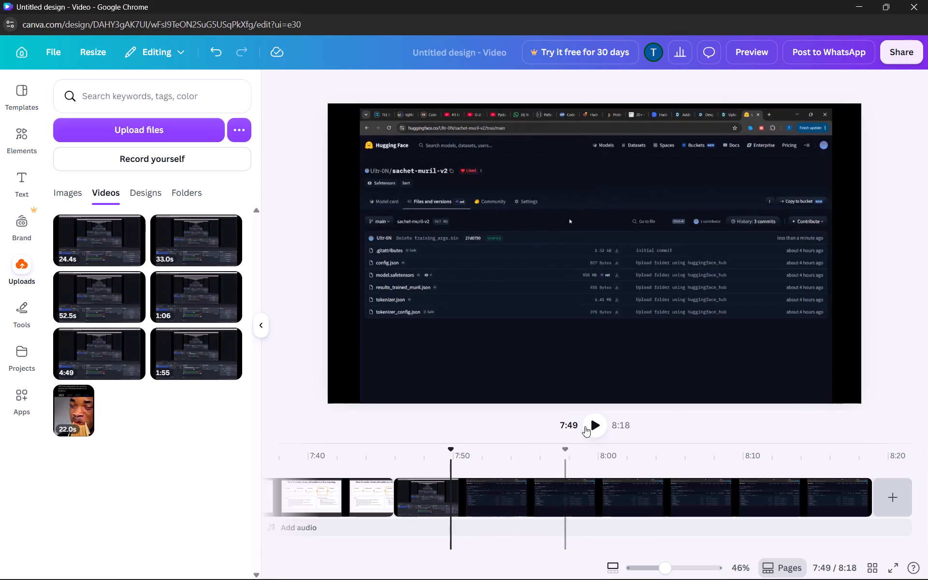
left_click(592, 422)
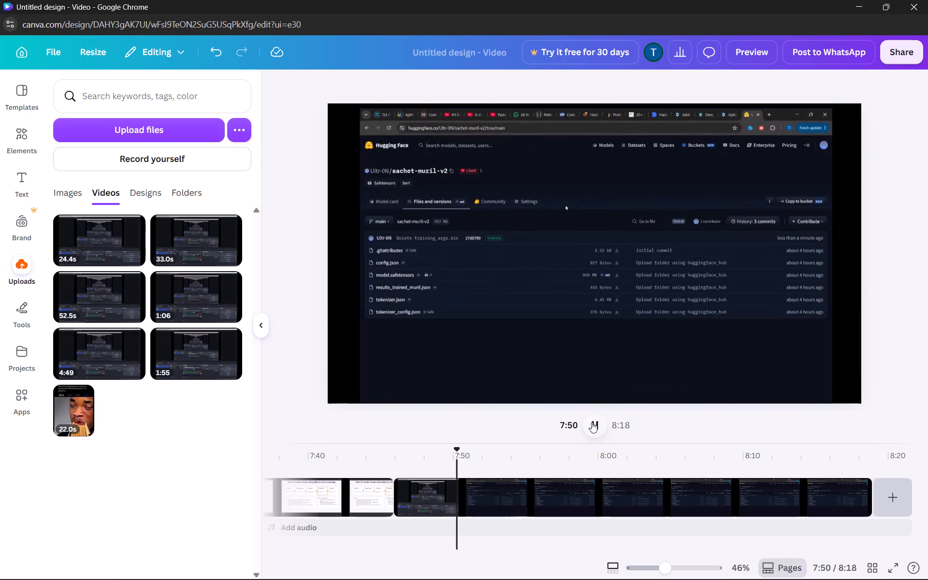
left_click(594, 425)
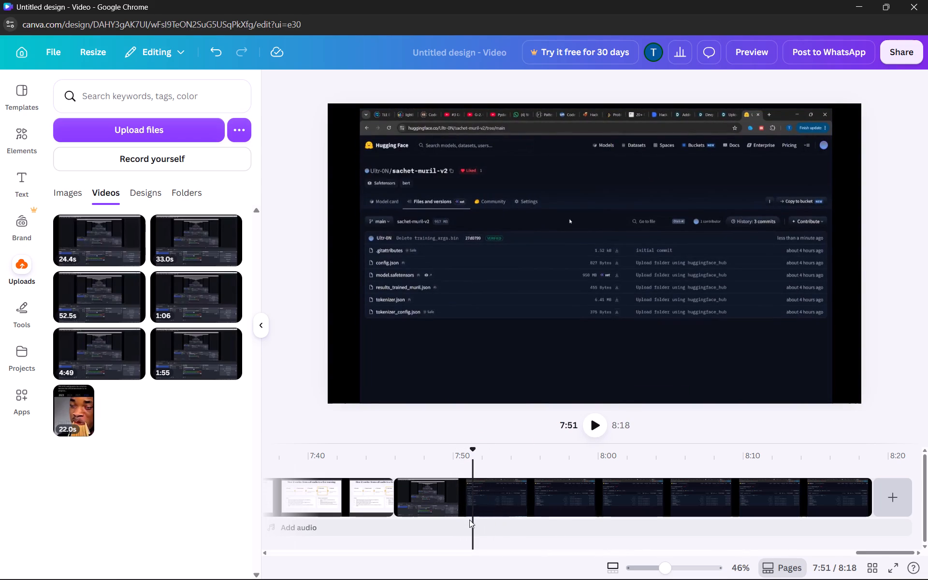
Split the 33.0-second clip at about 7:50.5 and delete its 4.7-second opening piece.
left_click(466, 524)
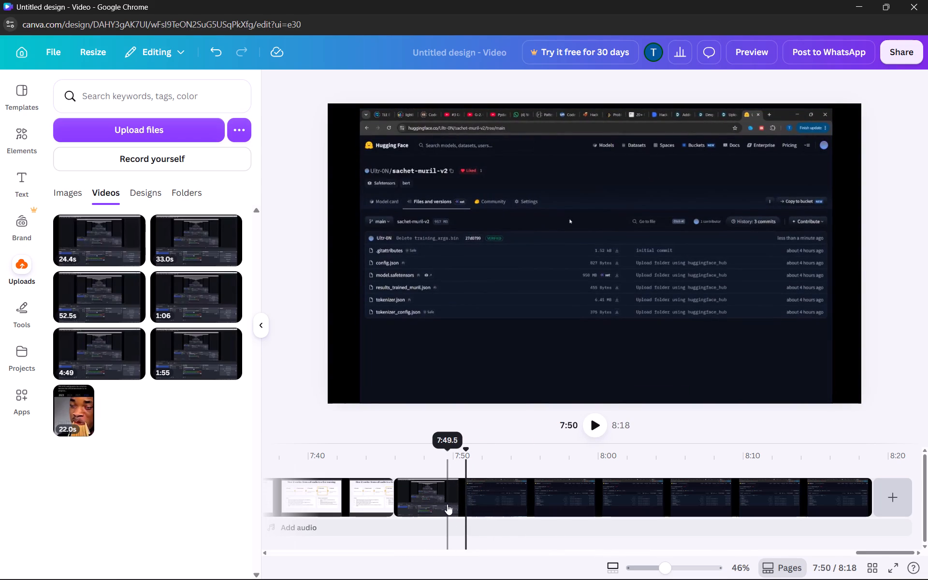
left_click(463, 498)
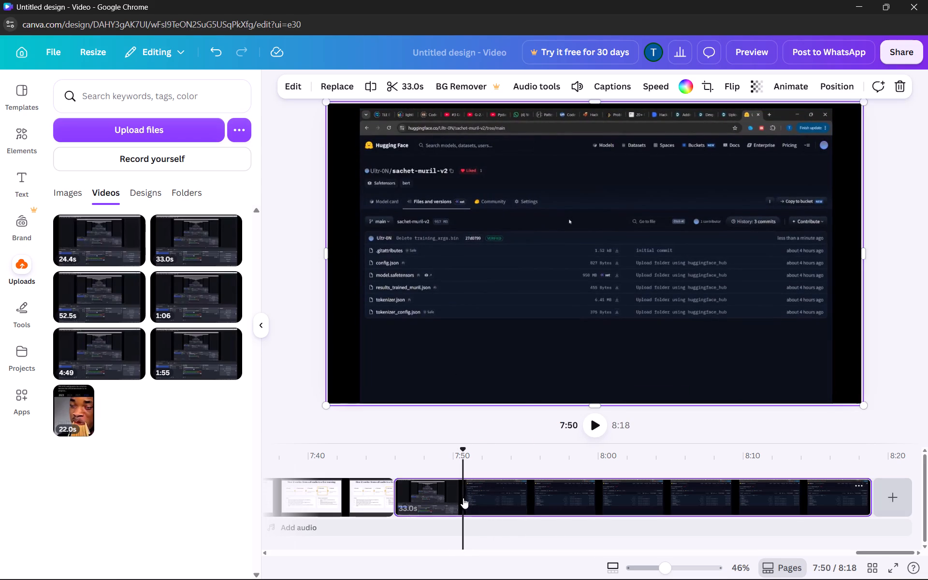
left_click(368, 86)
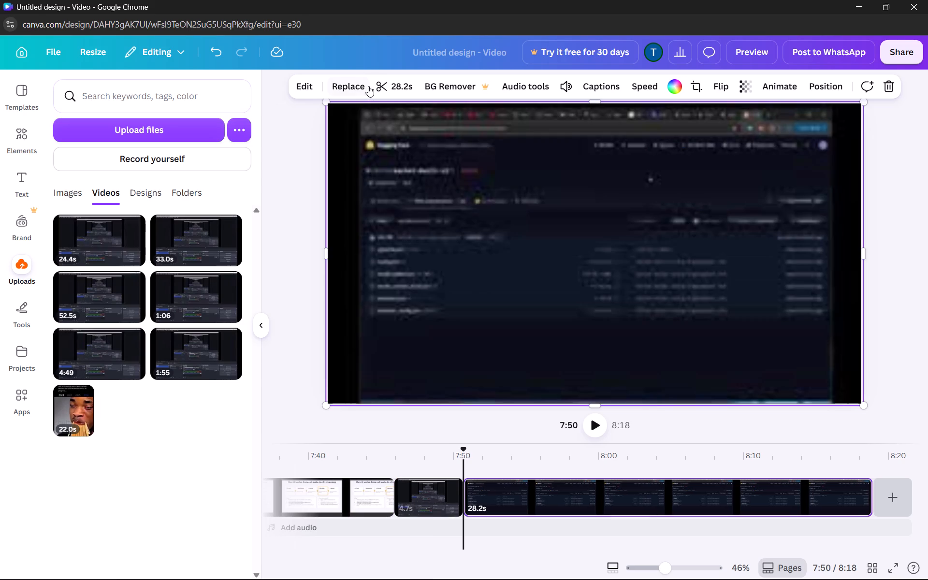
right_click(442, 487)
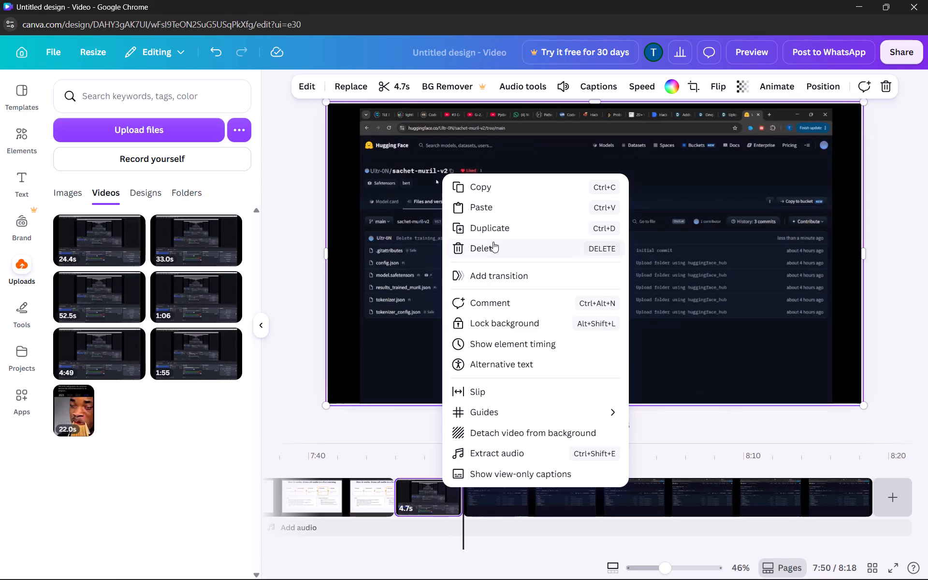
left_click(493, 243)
Play the remaining 28.2-second clip to its end and delete it from the timeline.
left_click(599, 431)
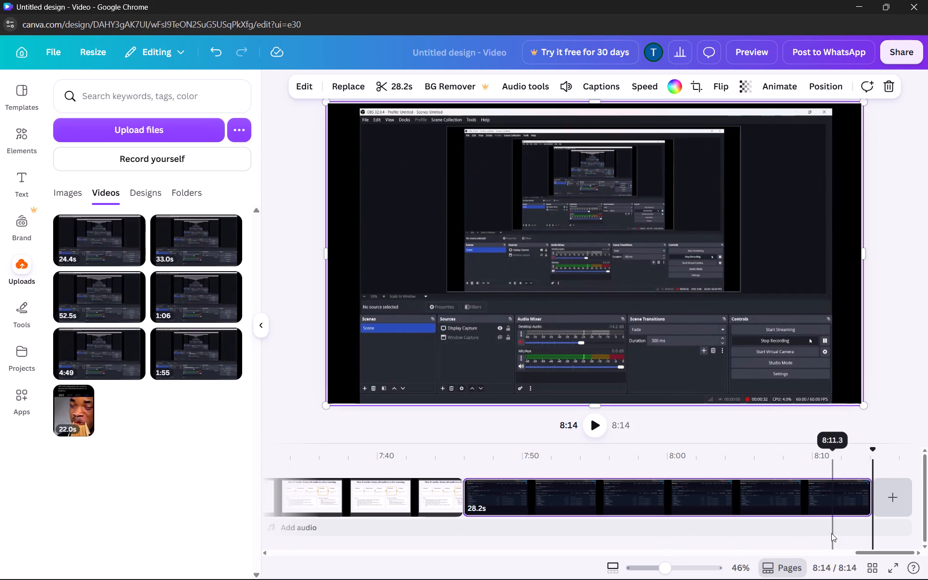
left_click(819, 505)
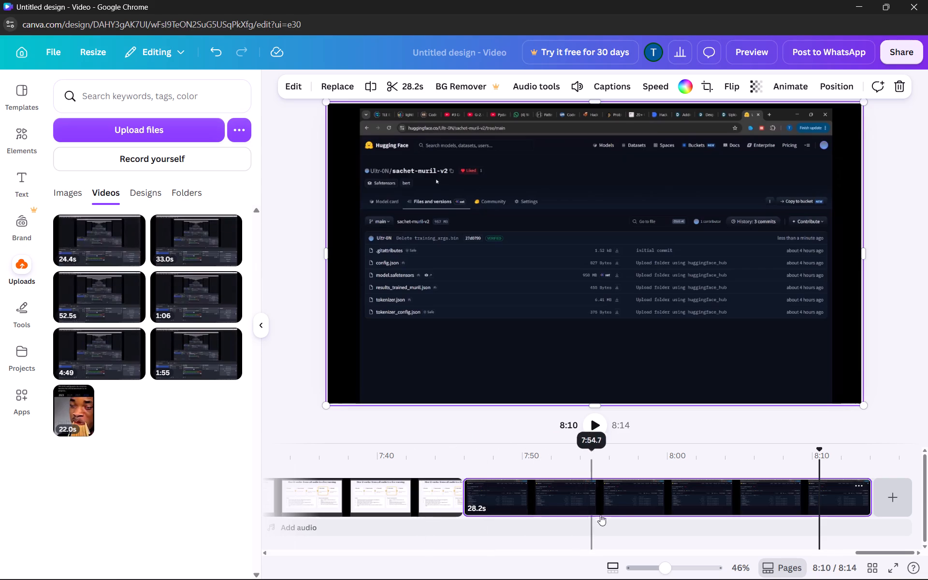
right_click(626, 500)
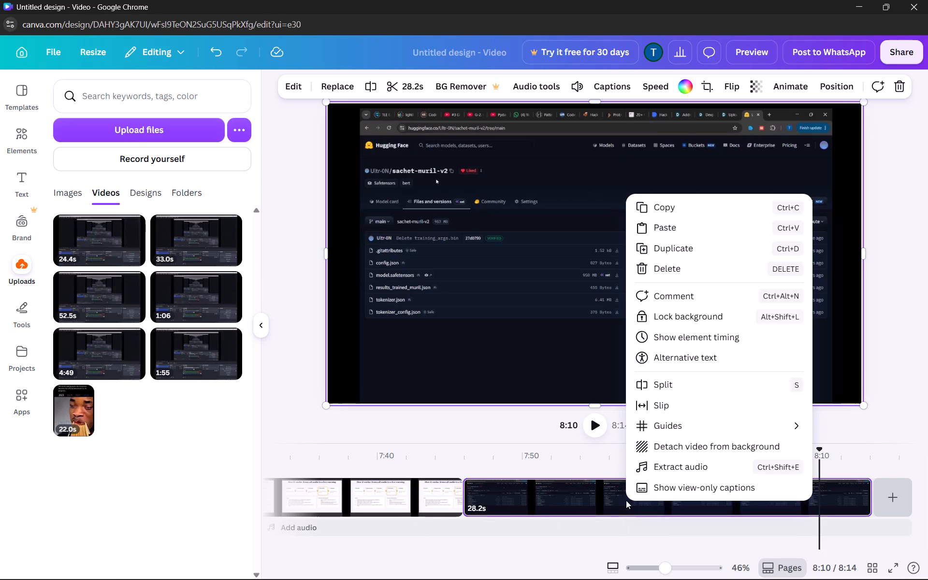
left_click(669, 271)
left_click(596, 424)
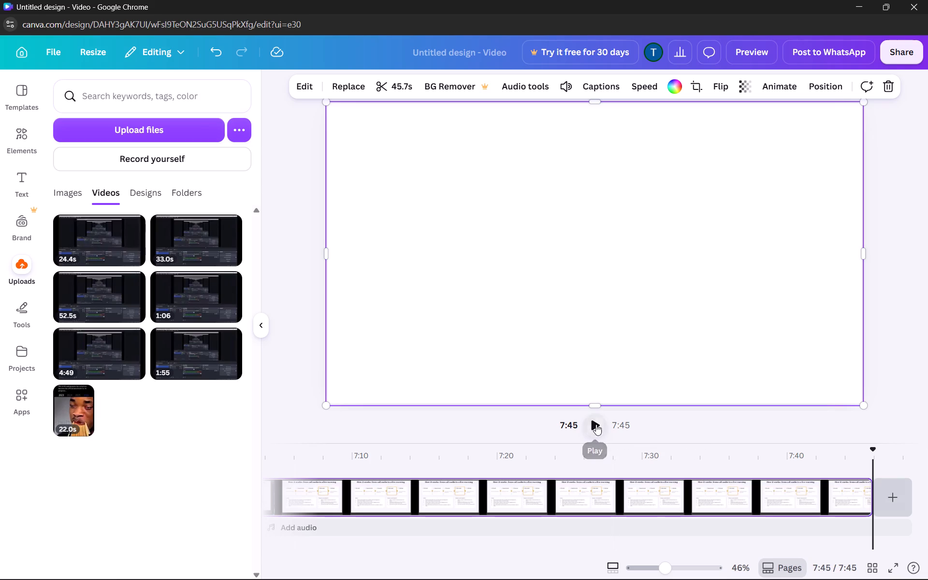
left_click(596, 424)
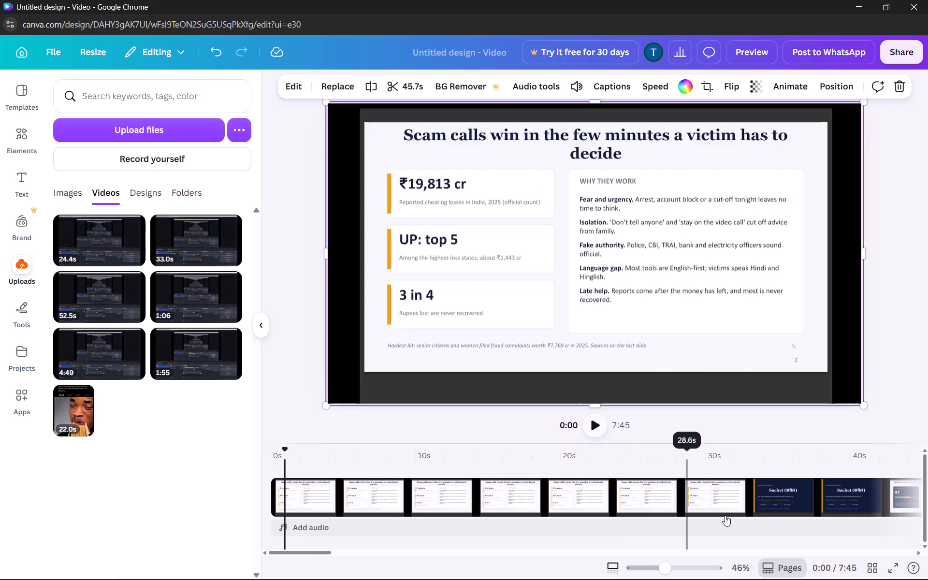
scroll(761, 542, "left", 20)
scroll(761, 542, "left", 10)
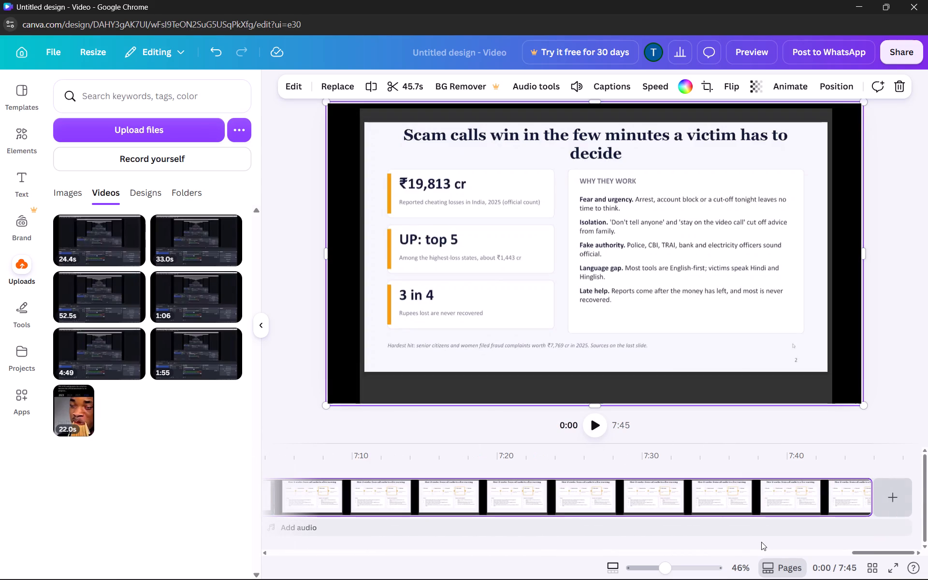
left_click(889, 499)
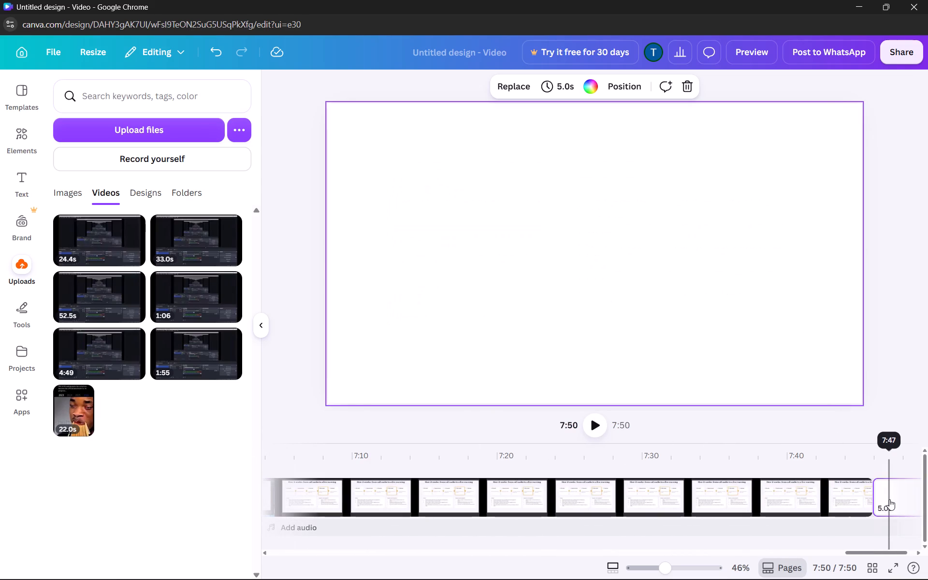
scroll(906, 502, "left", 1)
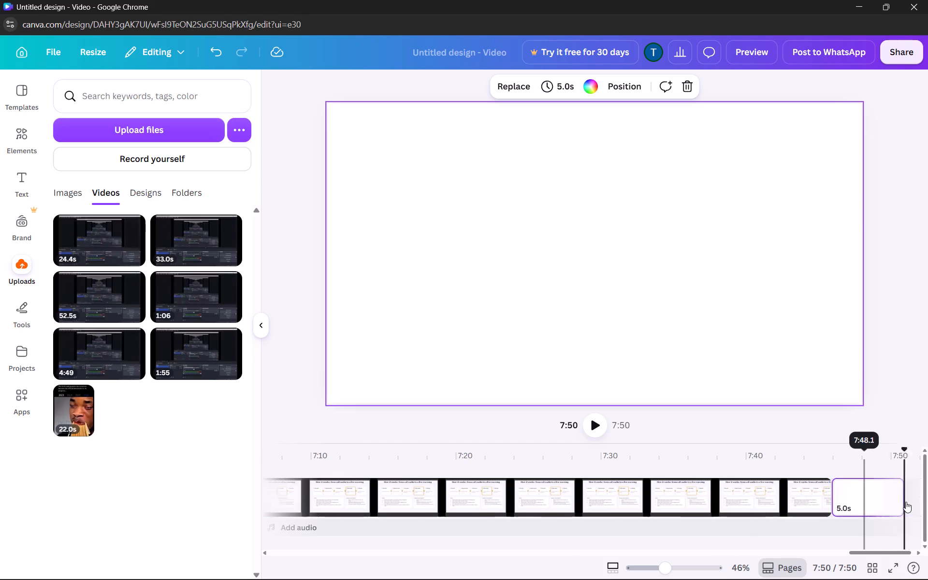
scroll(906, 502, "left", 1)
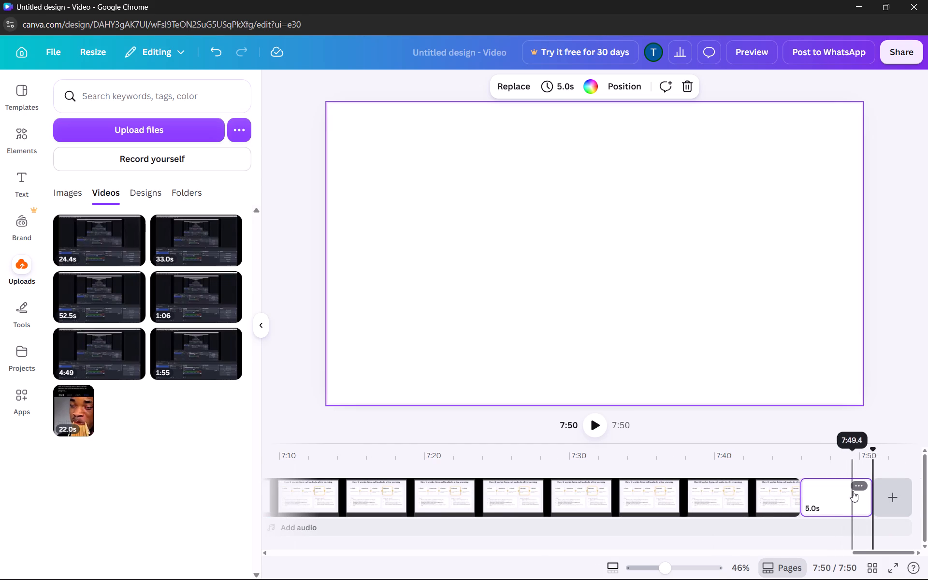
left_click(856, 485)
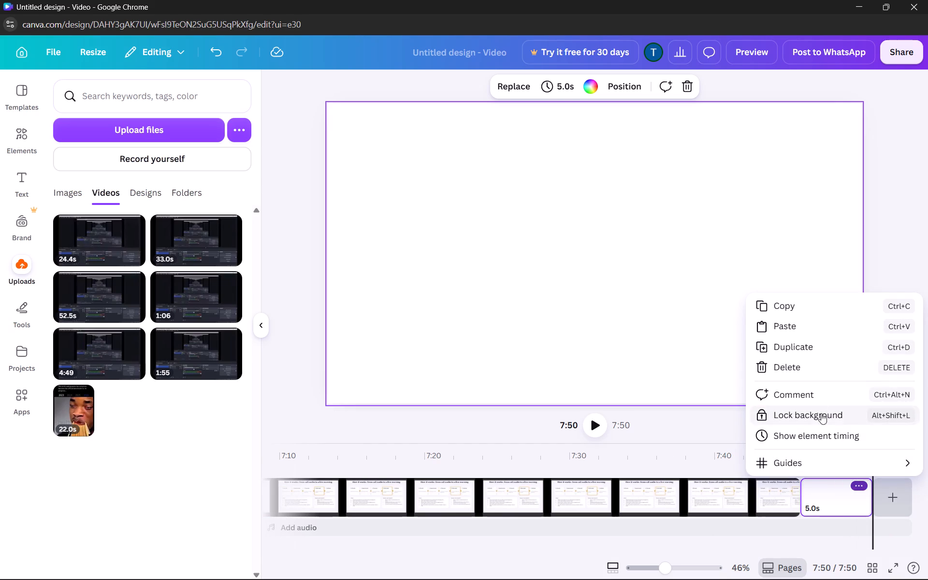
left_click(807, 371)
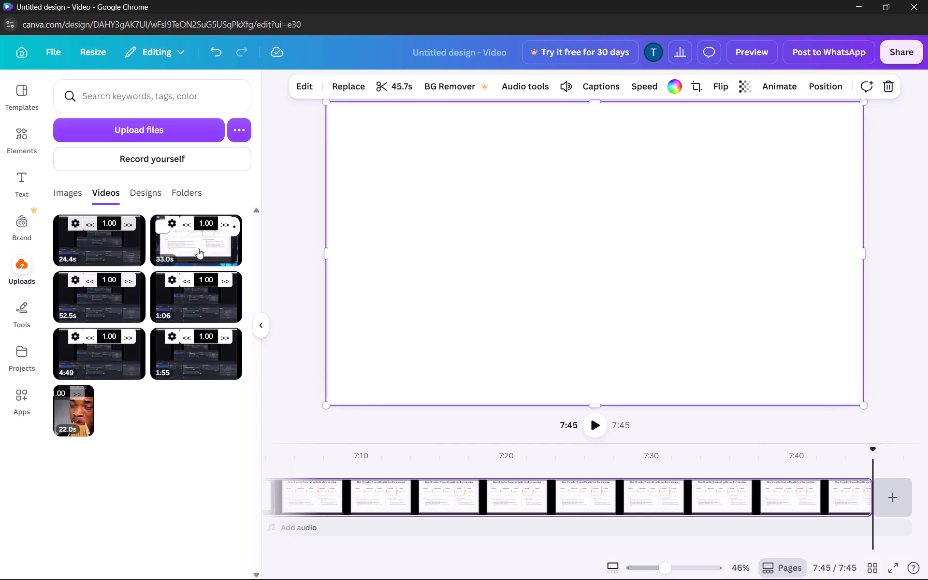
Add the uploaded 33.0-second recording to the end of the timeline again.
left_click(176, 251)
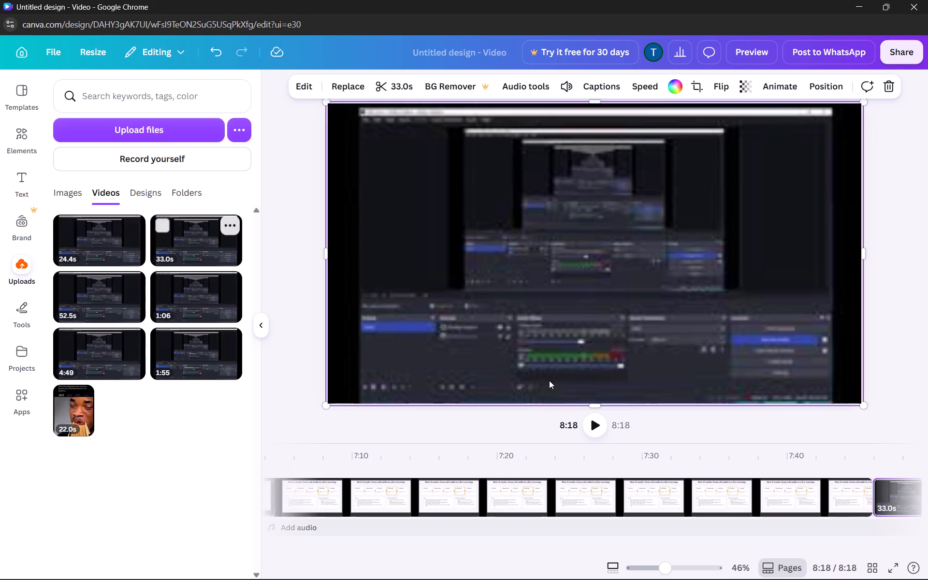
Split the new 33.0-second clip at about 7:49.9 and delete its 4.0-second opening piece.
scroll(739, 454, "left", 3)
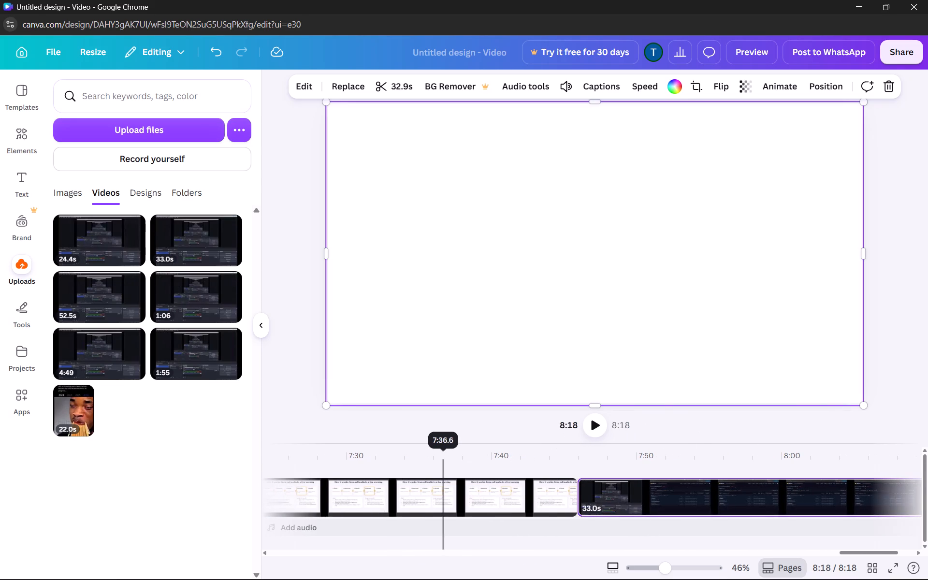
scroll(739, 454, "left", 1)
left_click(637, 497)
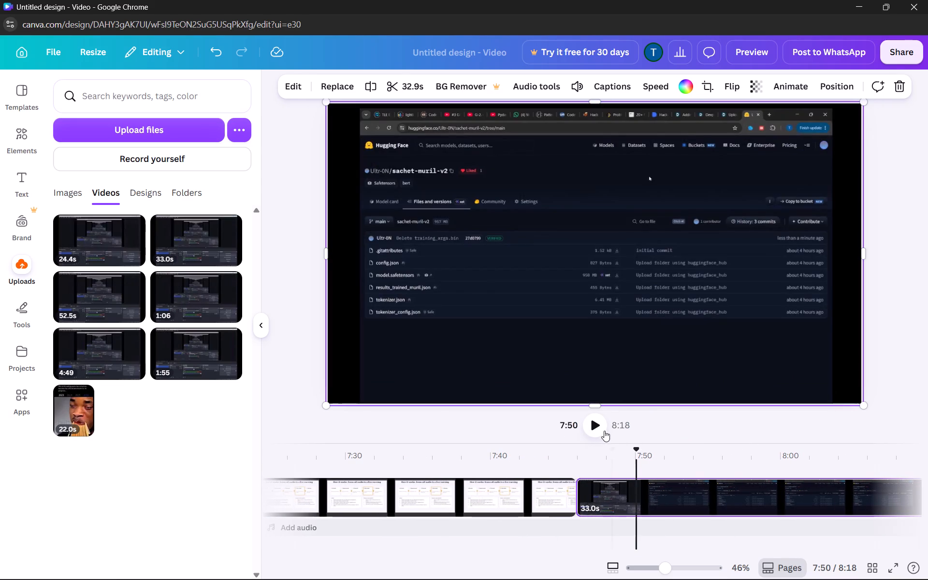
left_click(600, 427)
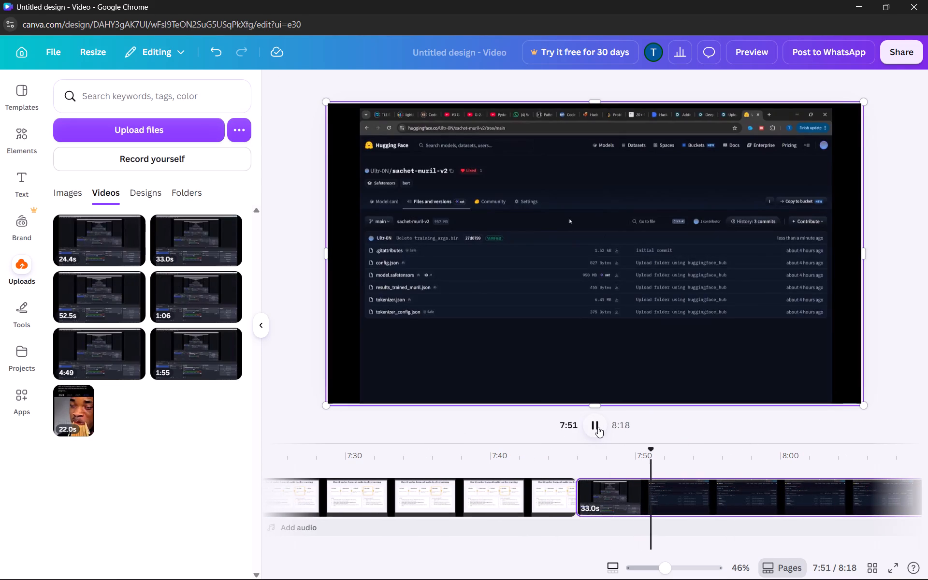
left_click(598, 427)
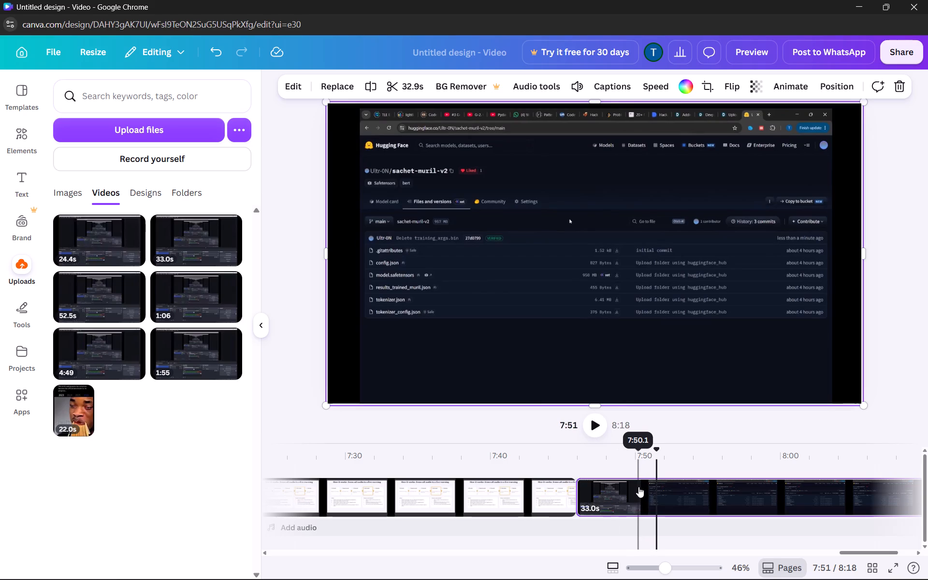
left_click(638, 487)
right_click(625, 489)
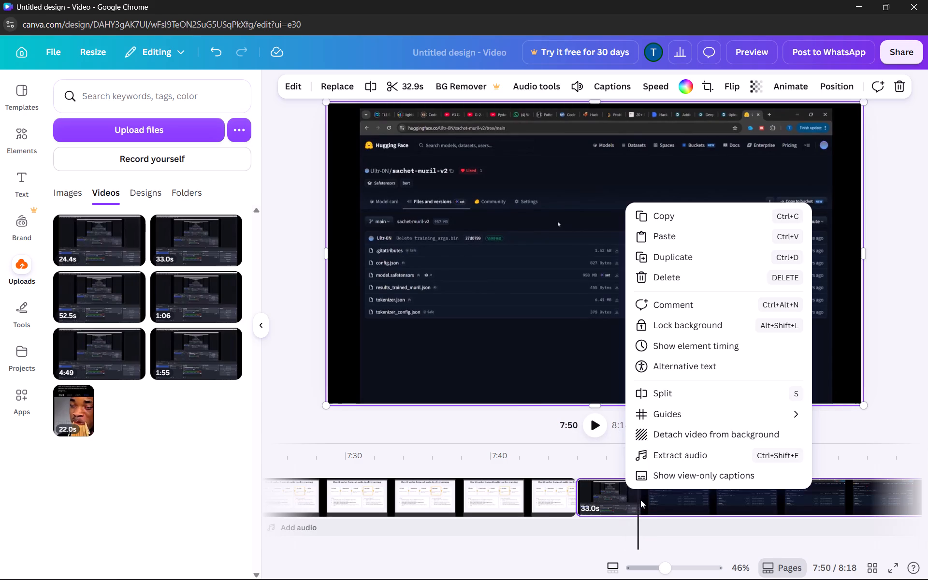
left_click(635, 502)
left_click(635, 502)
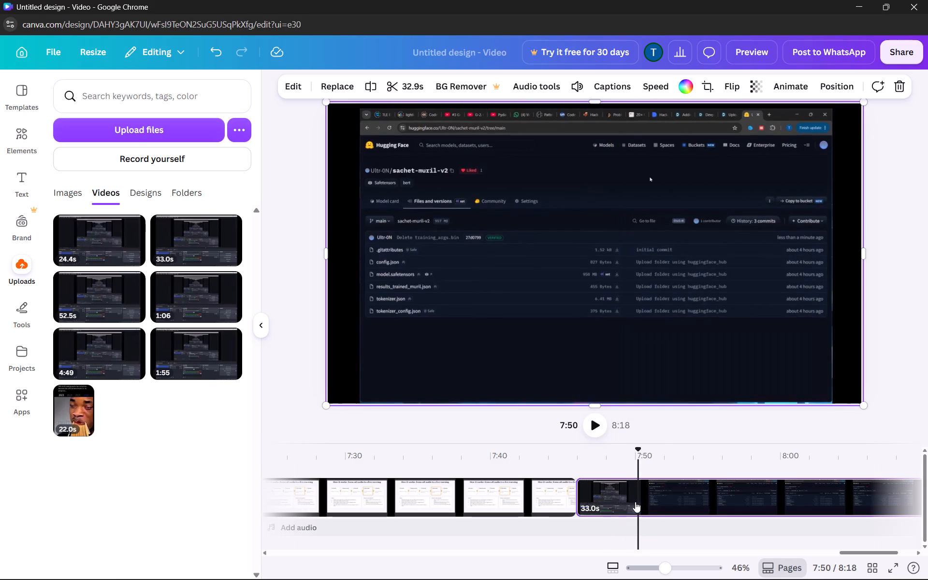
left_click(369, 92)
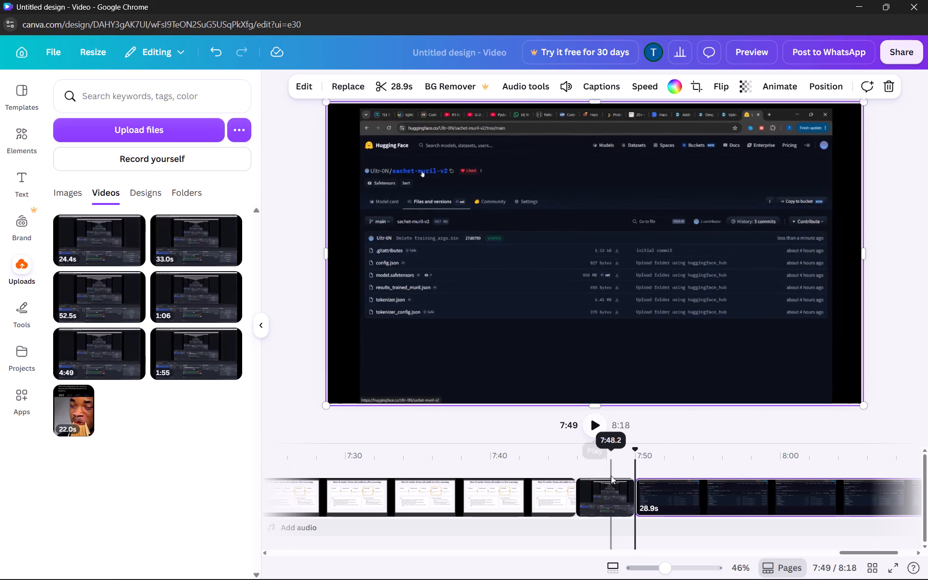
left_click(613, 493)
right_click(618, 485)
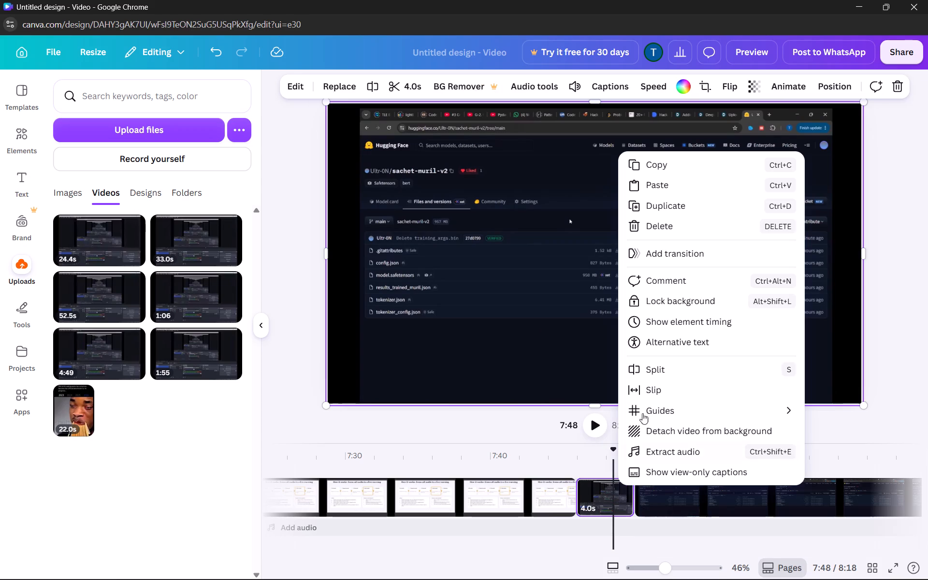
left_click(668, 226)
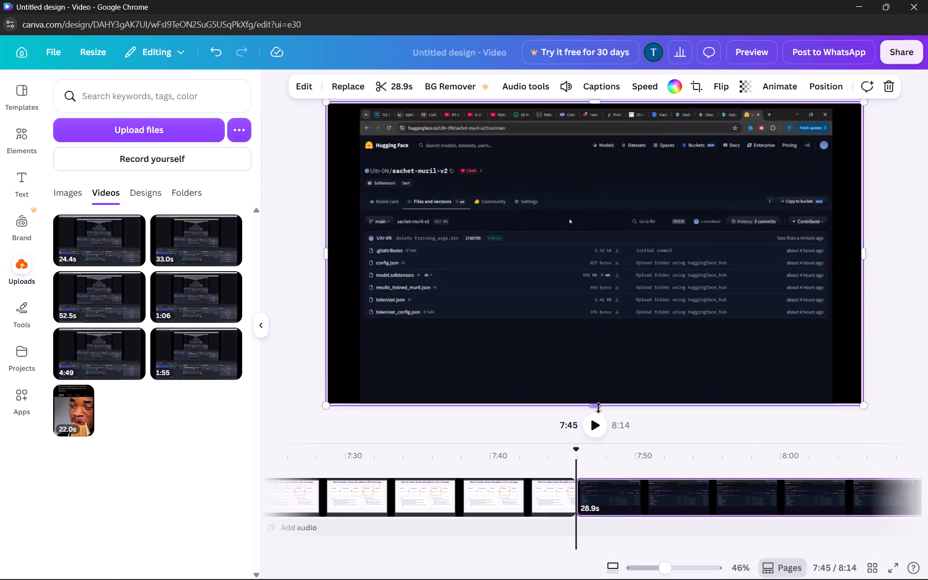
Split the 28.9-second clip at about 8:11, before the window switch, and delete its 3.3-second closing piece.
left_click(595, 425)
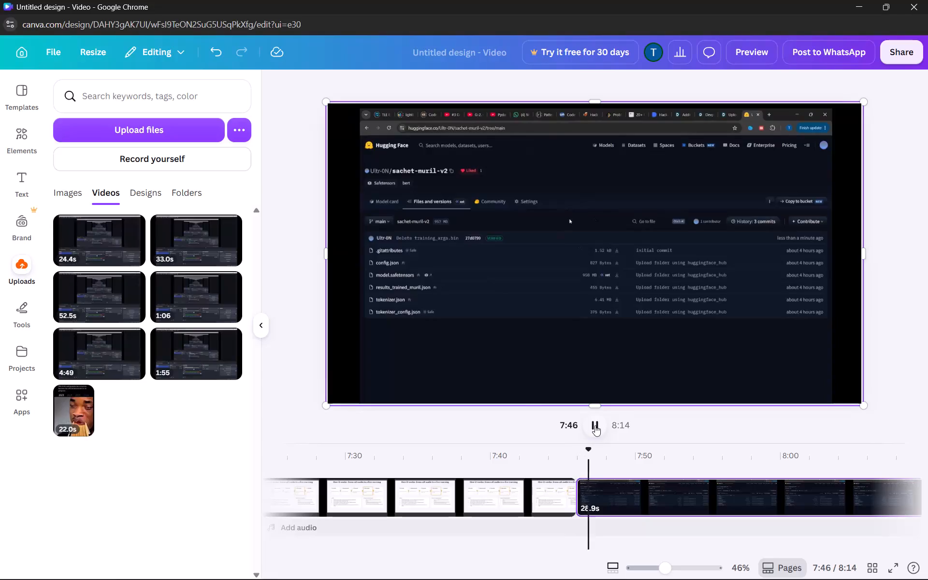
scroll(725, 521, "left", 5)
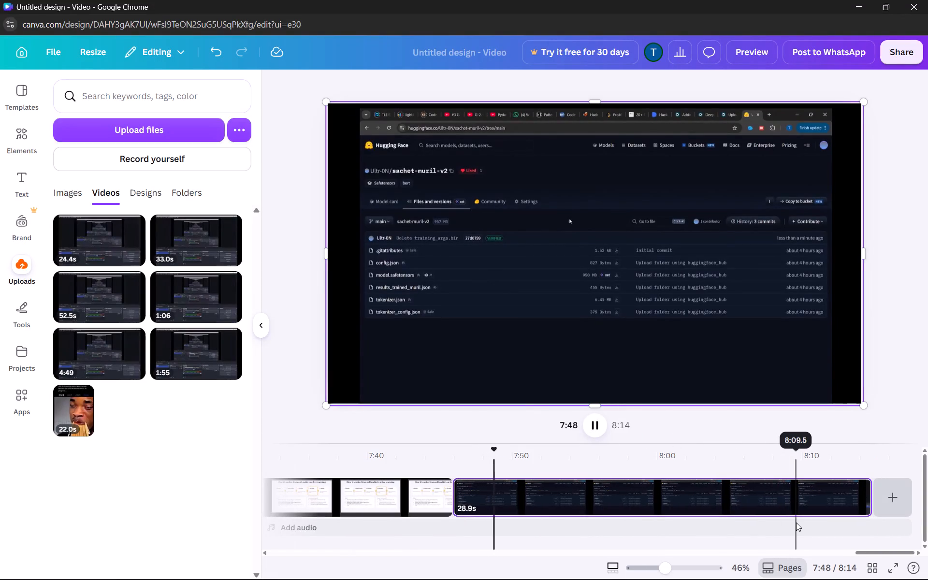
left_click(796, 522)
left_click(594, 417)
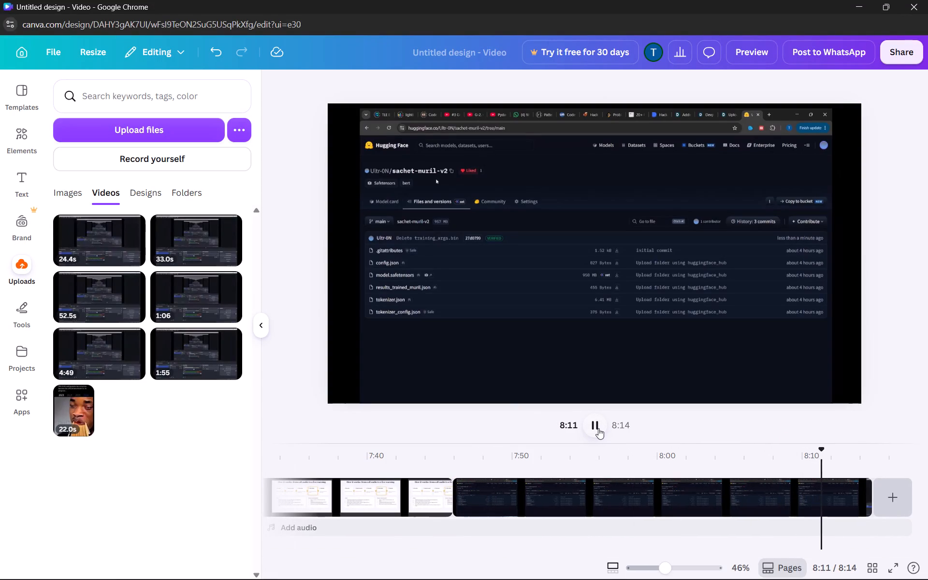
left_click(598, 428)
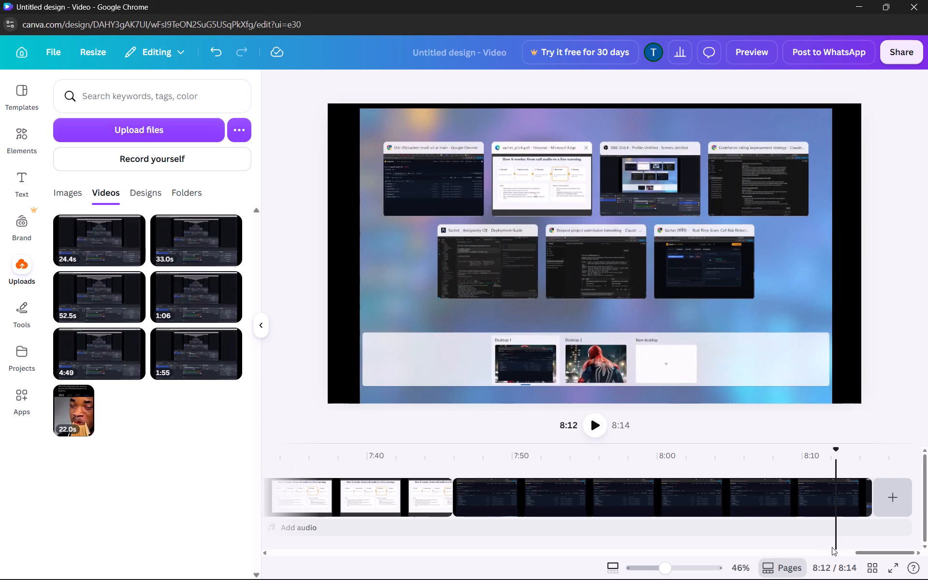
left_click(826, 531)
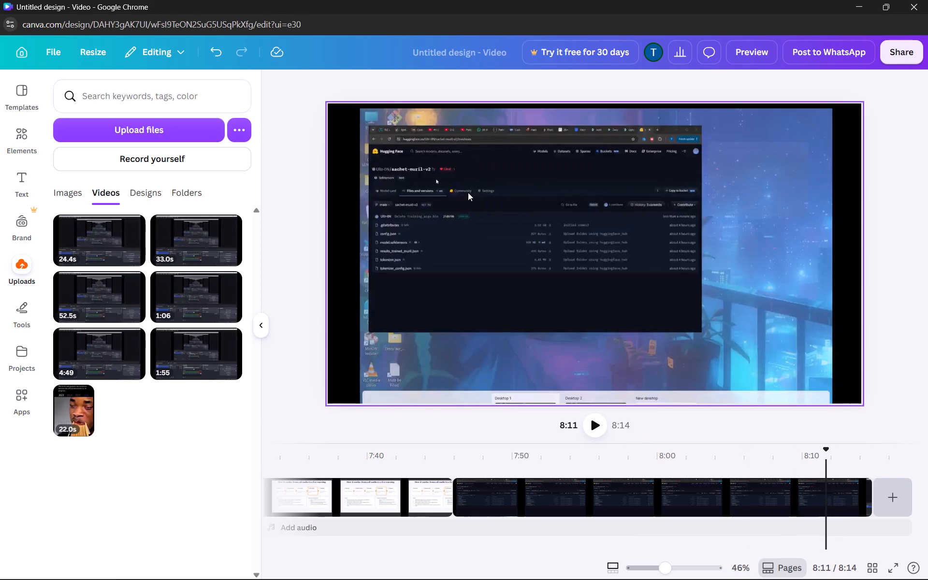
left_click(827, 492)
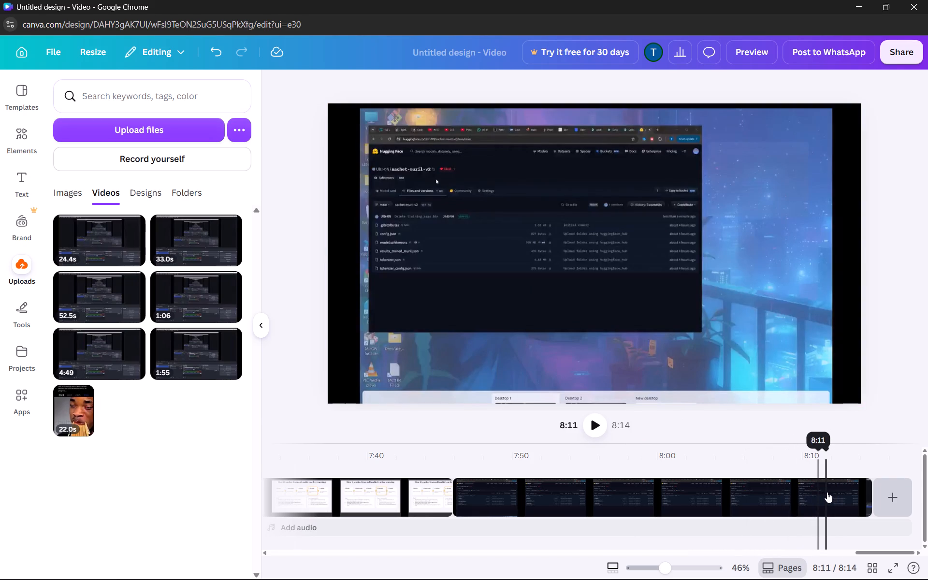
left_click(825, 497)
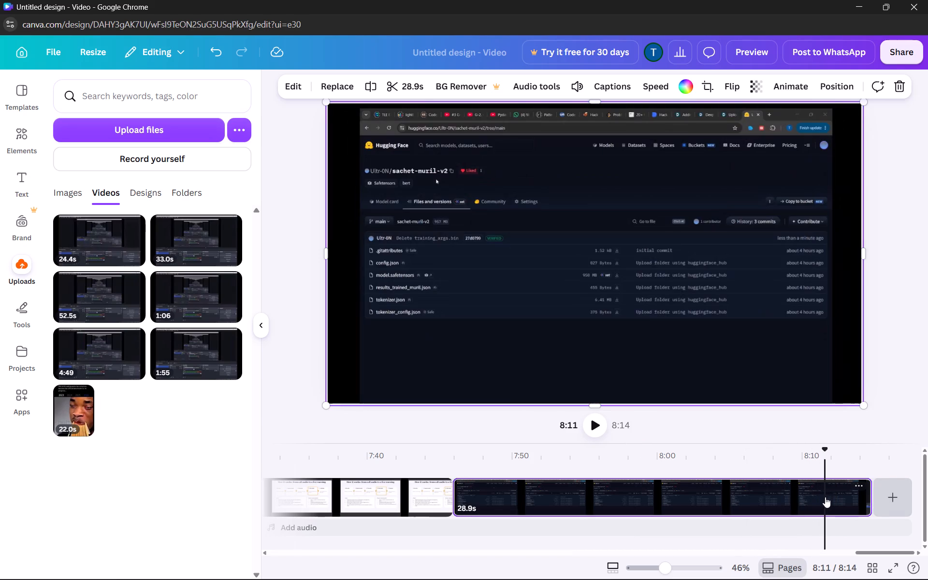
left_click(372, 86)
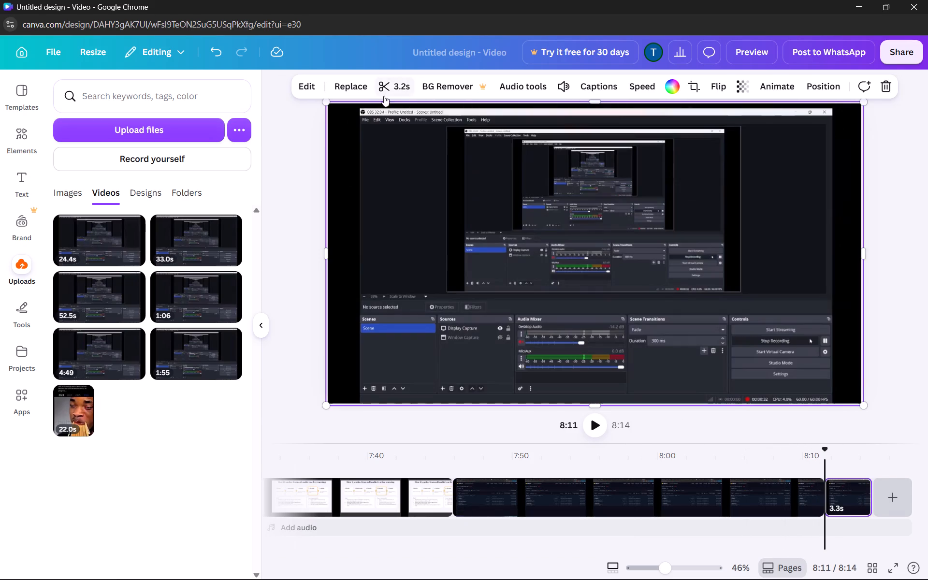
left_click(861, 482)
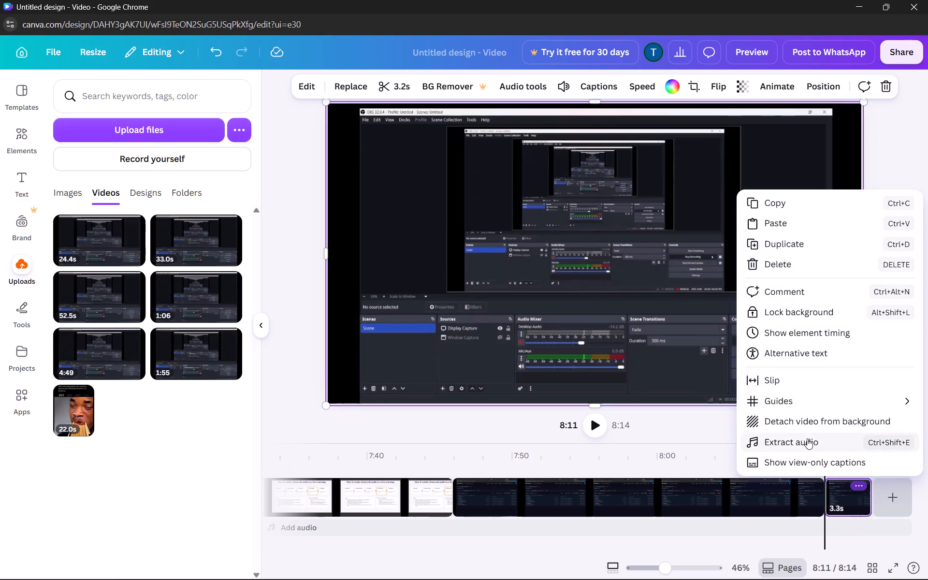
left_click(782, 263)
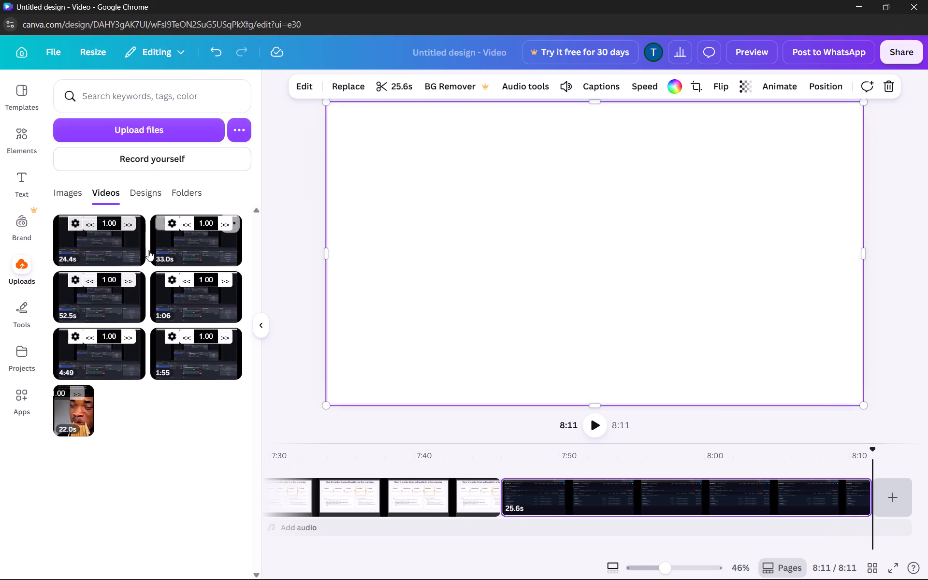
Add the uploaded 24.4-second recording to the end of the timeline.
left_click(109, 254)
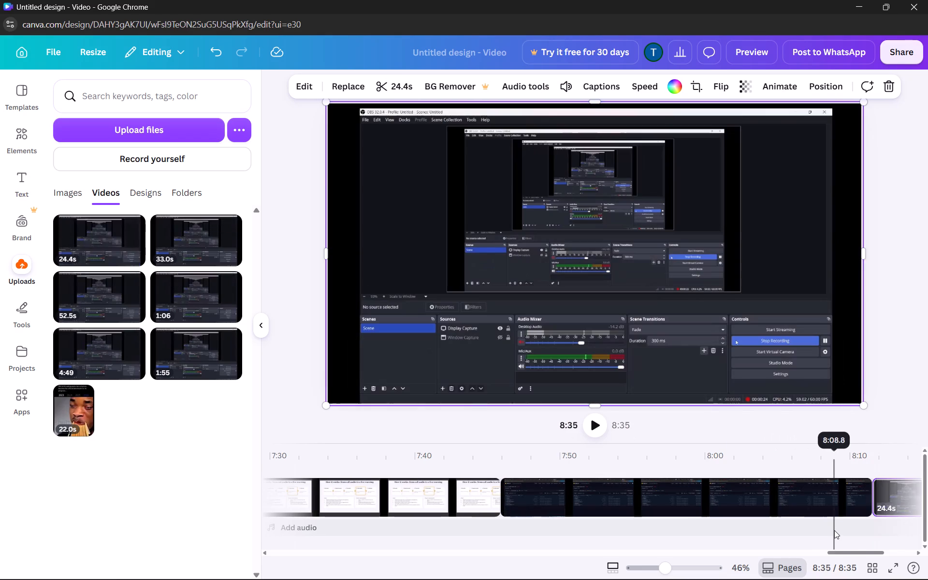
Split the 24.4-second clip at about 8:13, where the "How it works" slide fills the frame, and delete its 1.8-second opening piece.
scroll(834, 530, "left", 5)
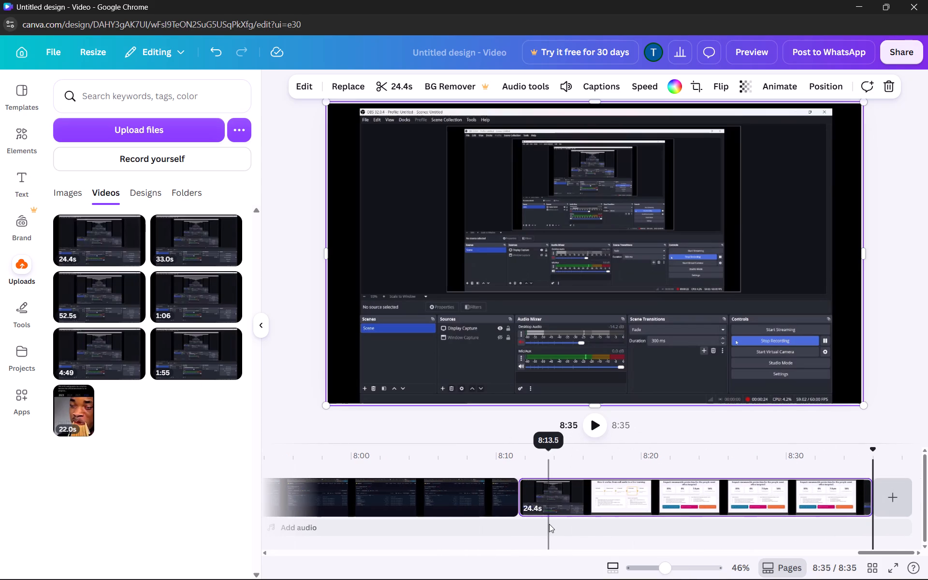
left_click(549, 524)
left_click(593, 430)
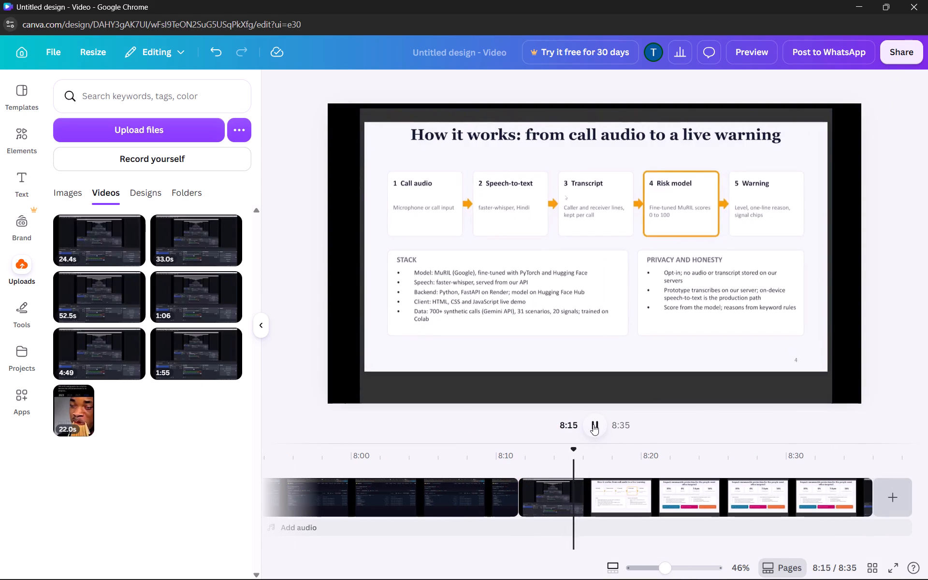
left_click(593, 424)
left_click(549, 525)
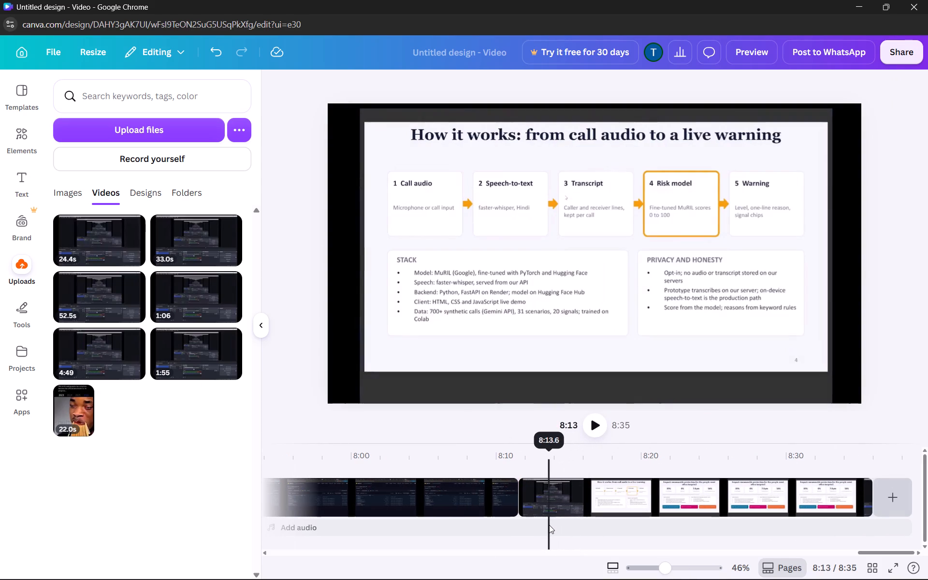
left_click(592, 431)
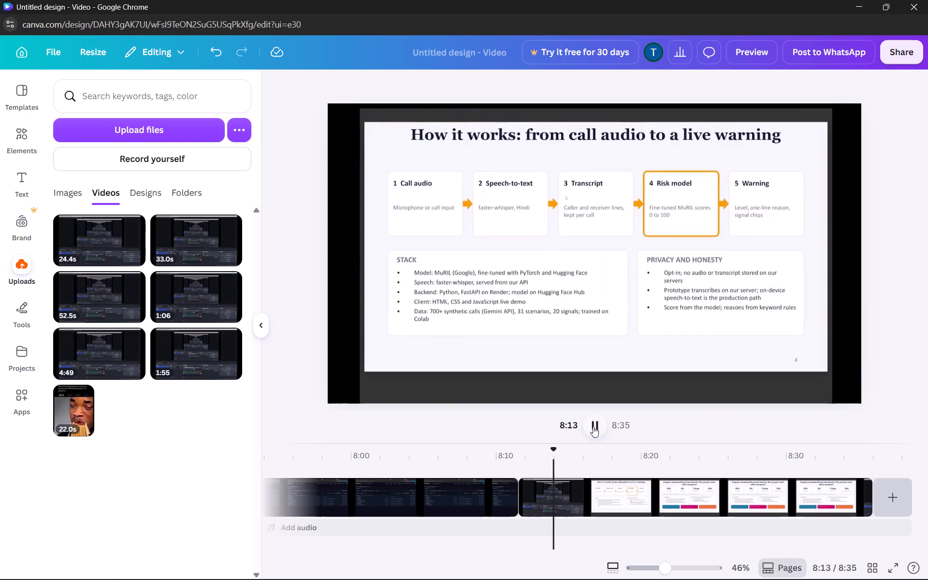
left_click(593, 426)
left_click(543, 524)
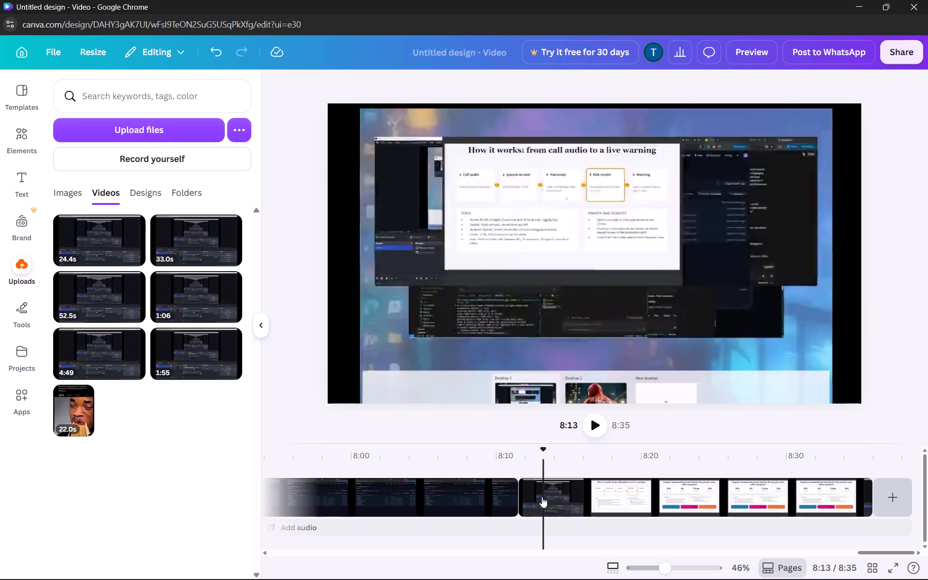
left_click(544, 498)
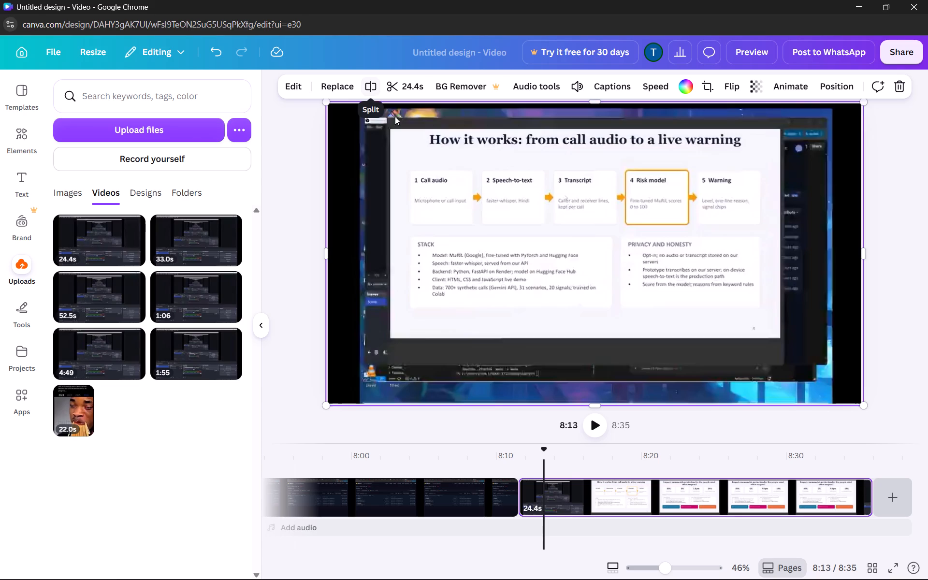
left_click(546, 492)
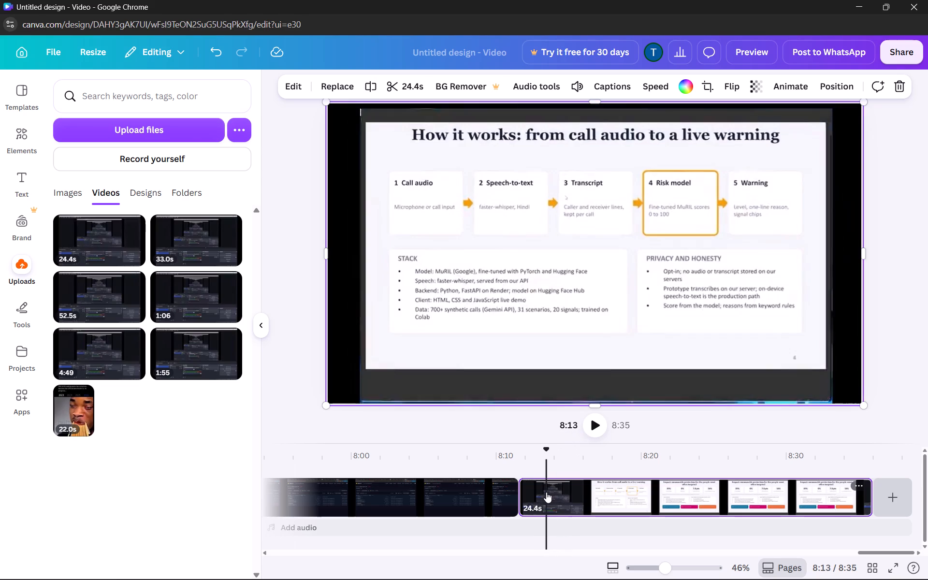
left_click(372, 90)
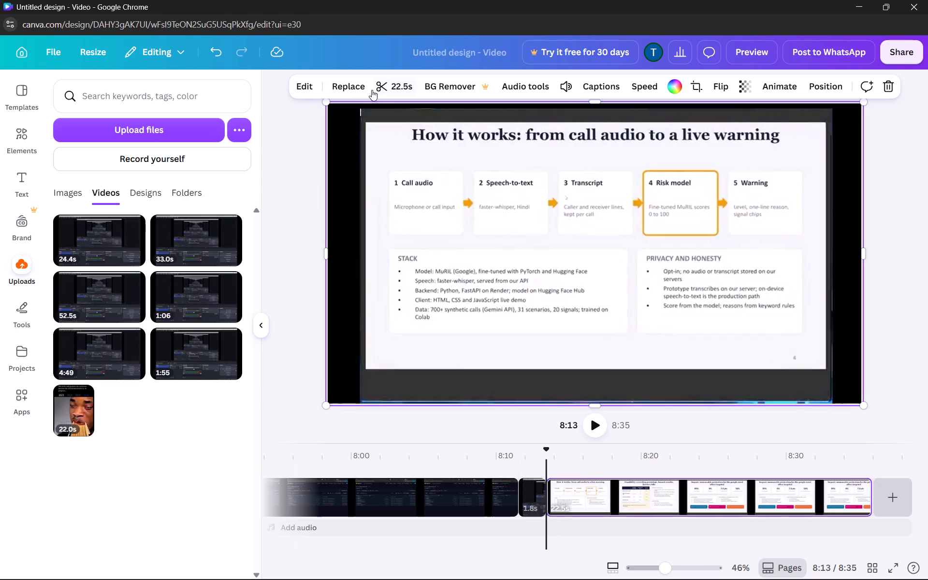
left_click(526, 498)
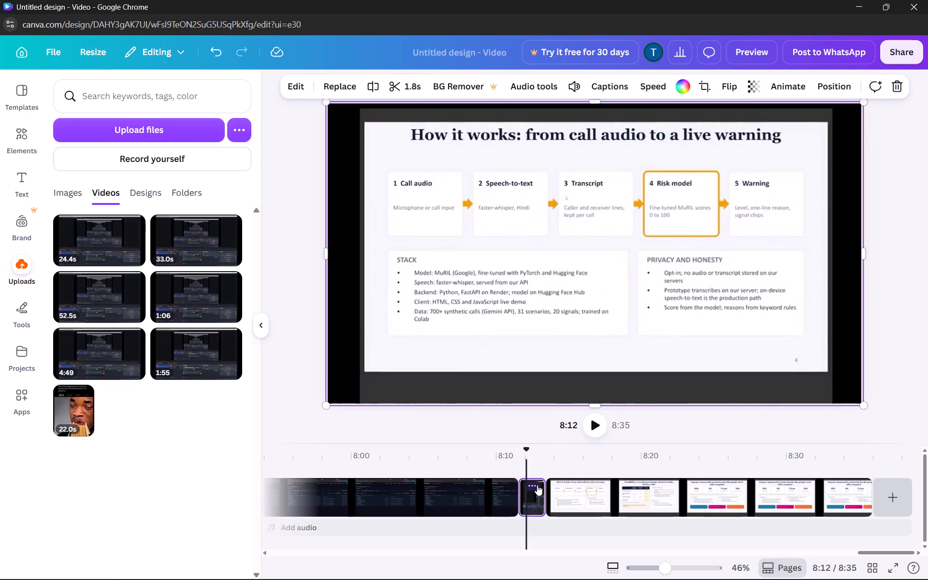
left_click(535, 484)
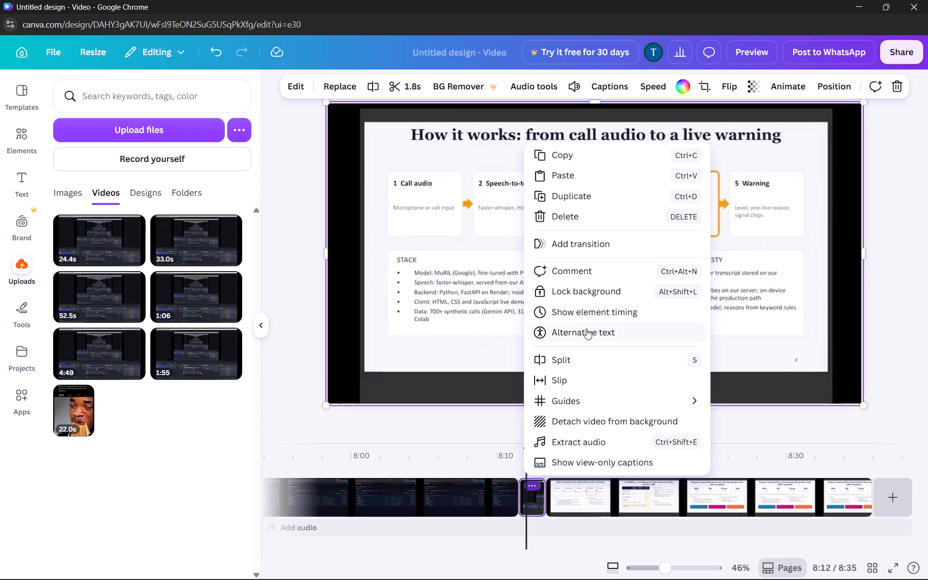
left_click(574, 210)
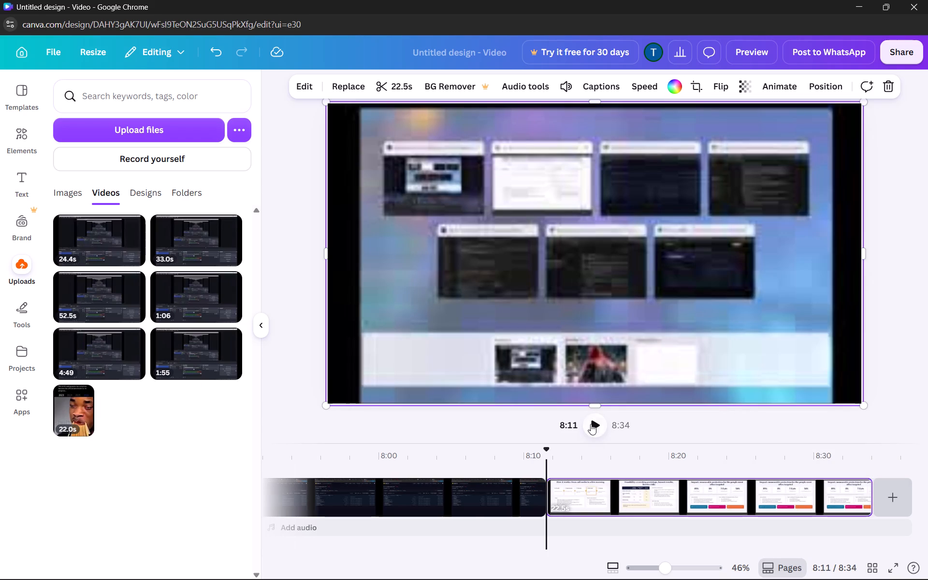
Play the 22.5-second clip into the Impact slide, split it at about 8:24 and delete its 9.0-second closing piece.
left_click(591, 423)
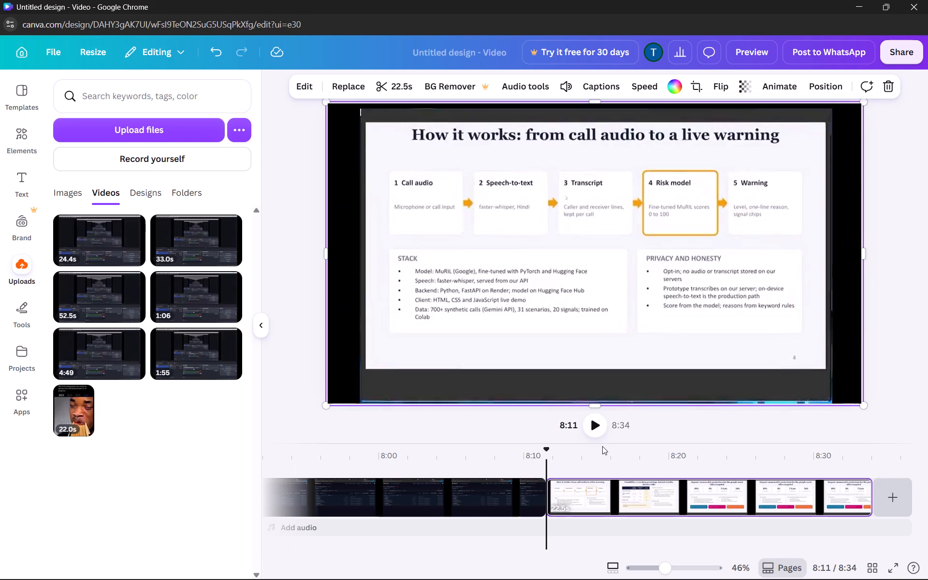
left_click(596, 426)
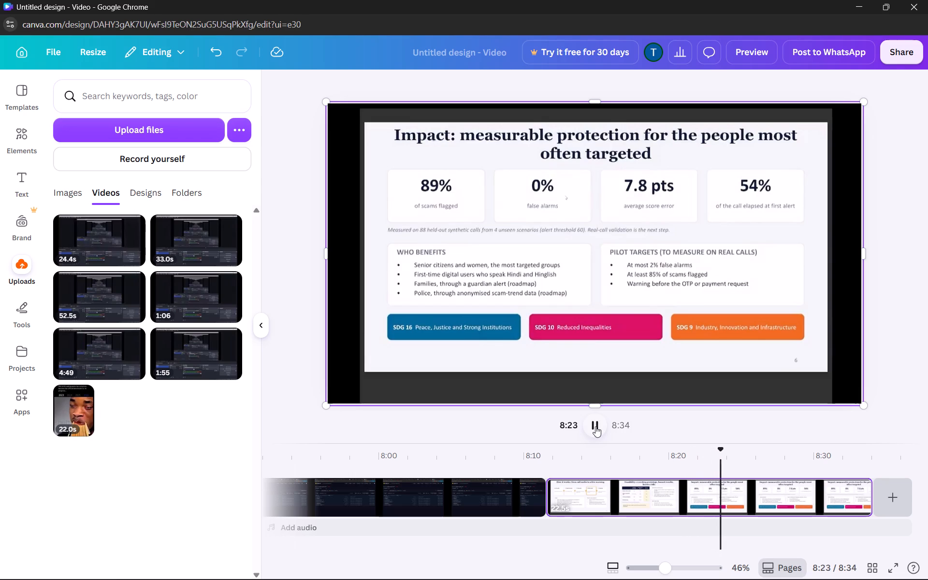
left_click(594, 425)
left_click(594, 425)
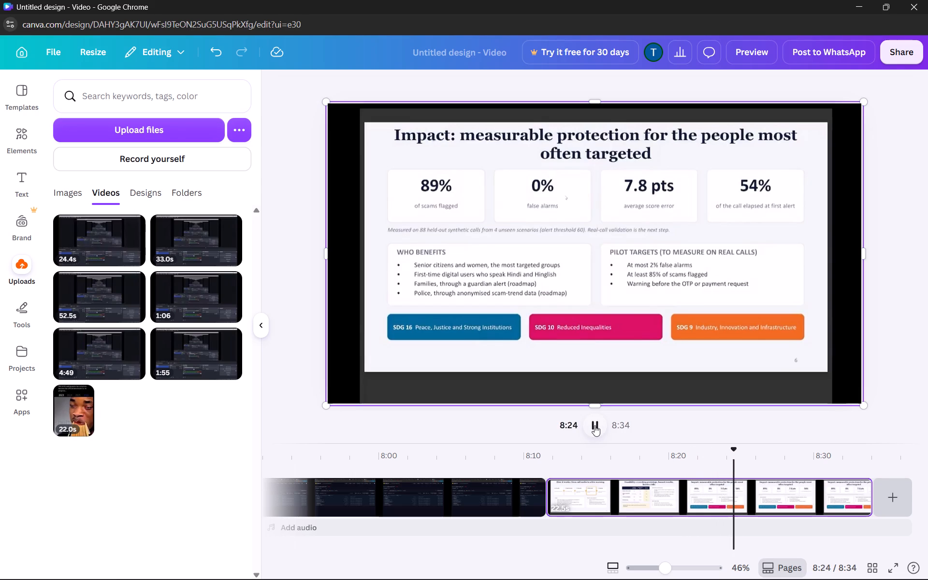
left_click(594, 425)
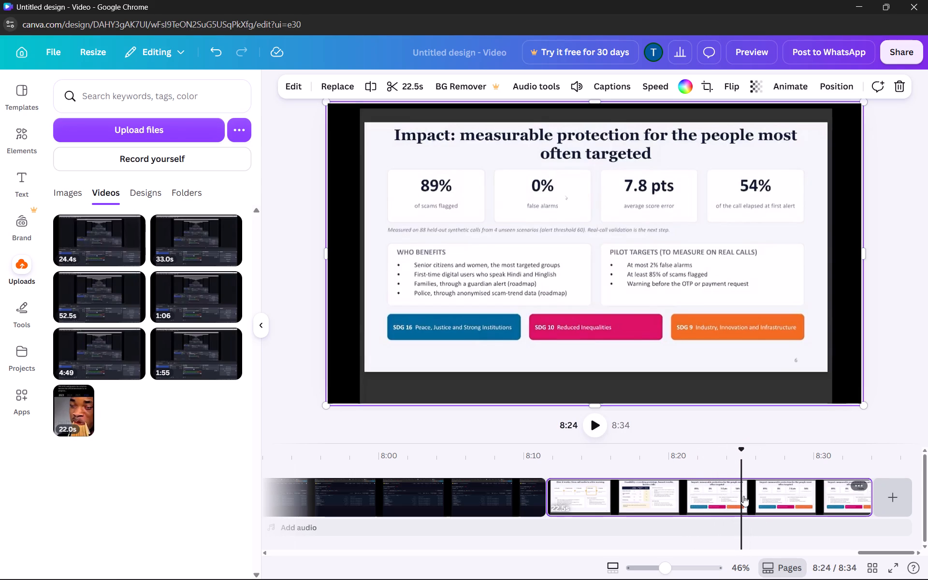
left_click(741, 496)
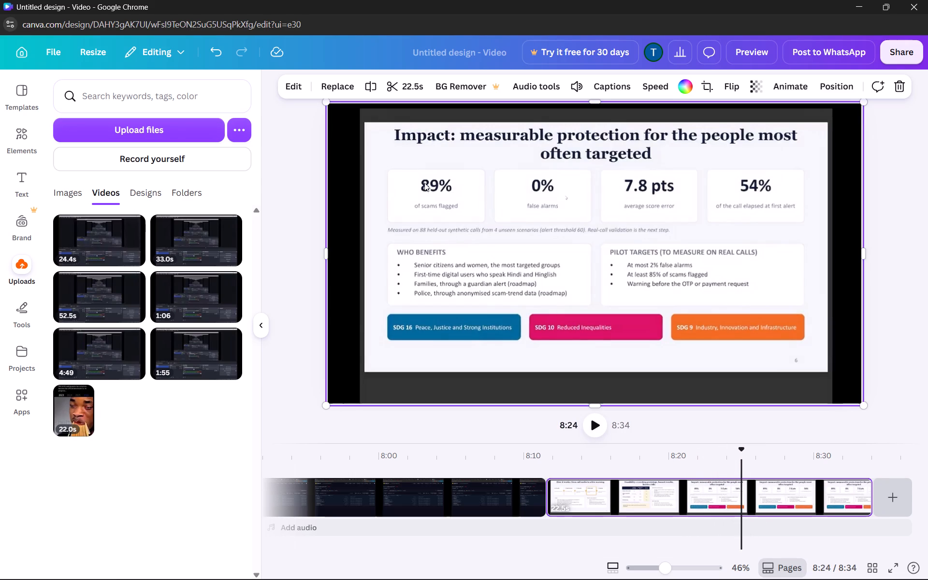
left_click(371, 93)
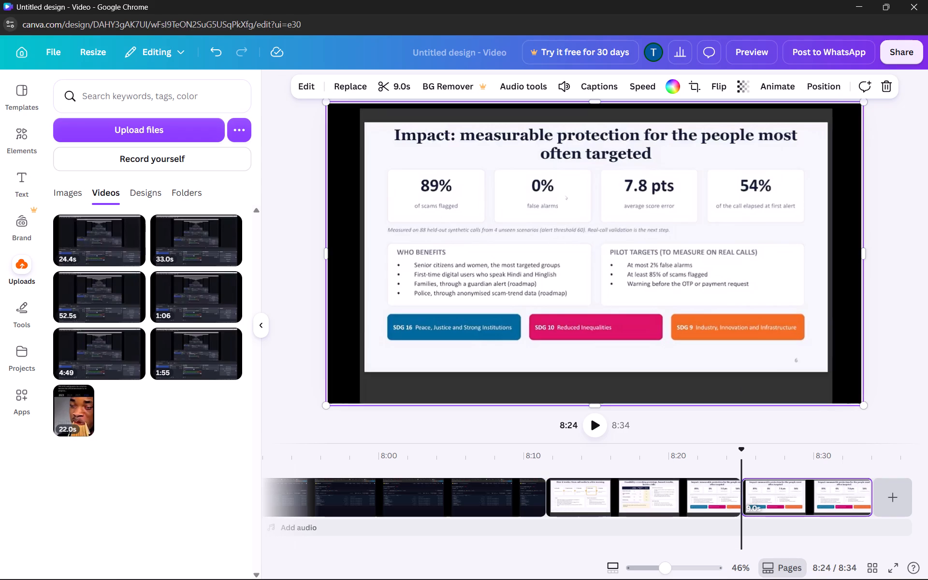
right_click(829, 489)
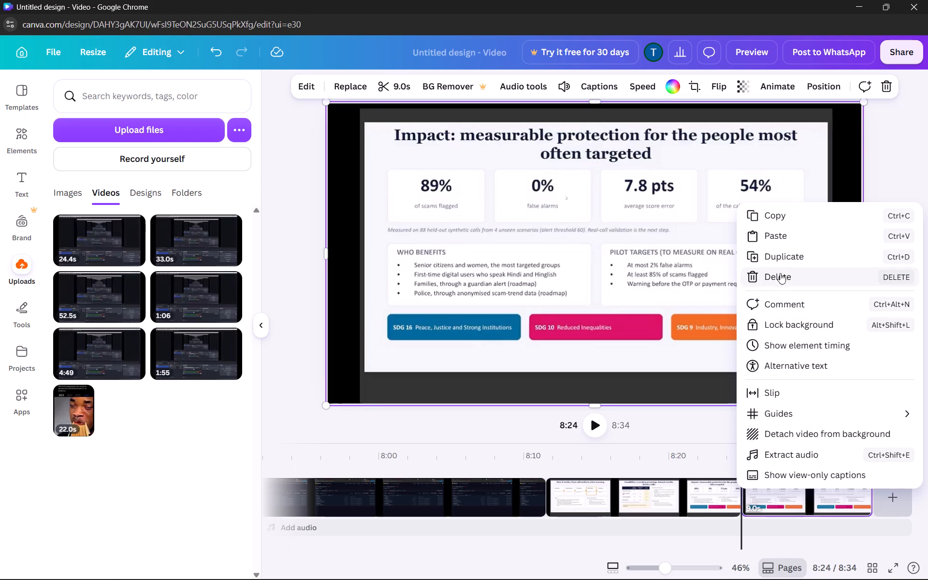
left_click(780, 268)
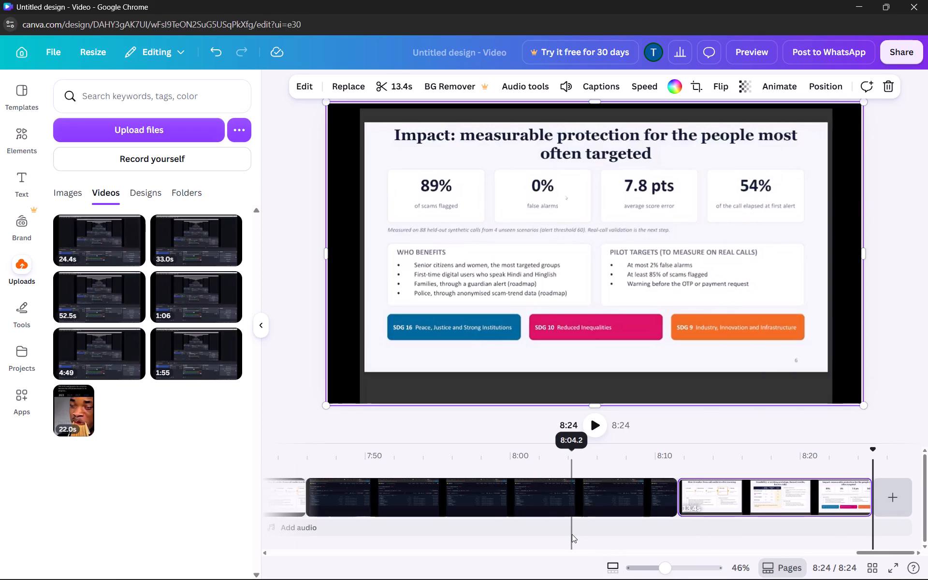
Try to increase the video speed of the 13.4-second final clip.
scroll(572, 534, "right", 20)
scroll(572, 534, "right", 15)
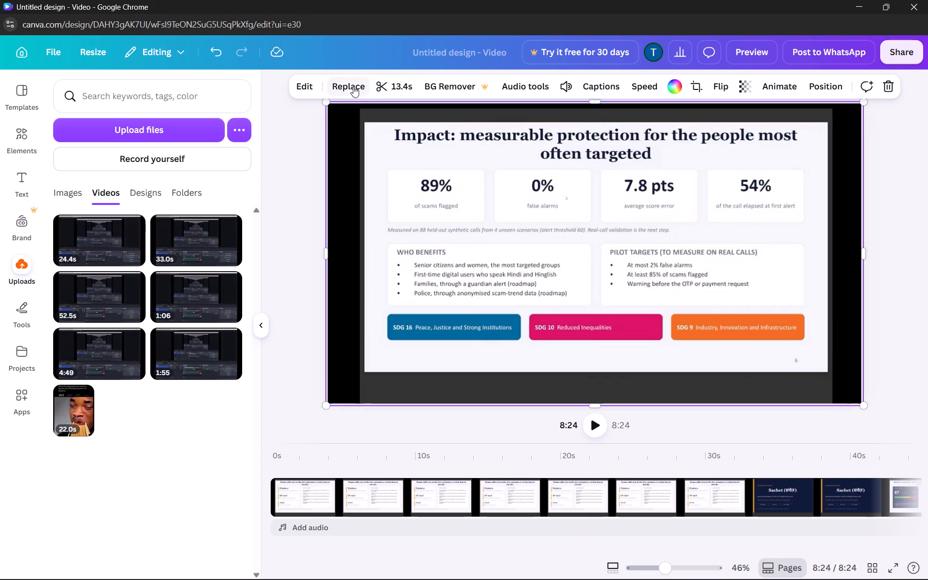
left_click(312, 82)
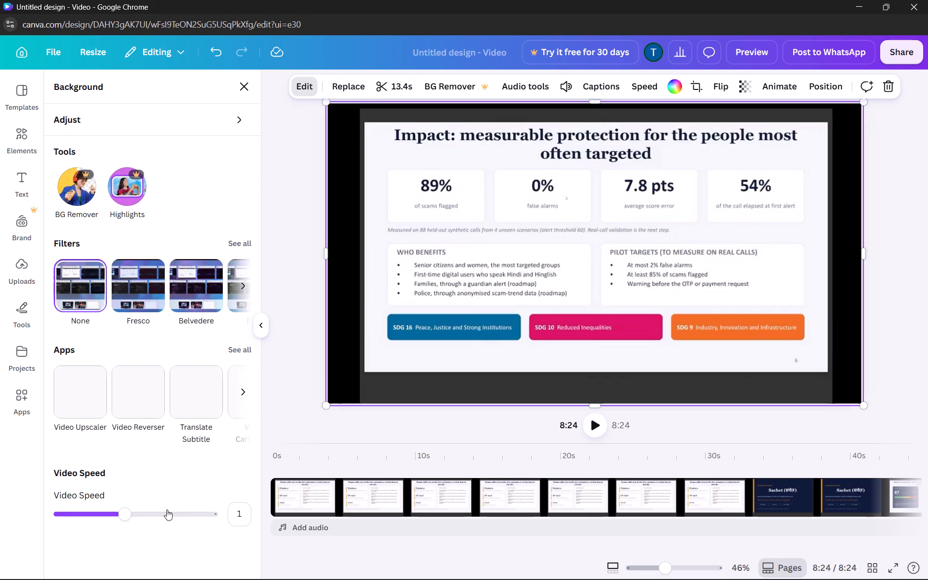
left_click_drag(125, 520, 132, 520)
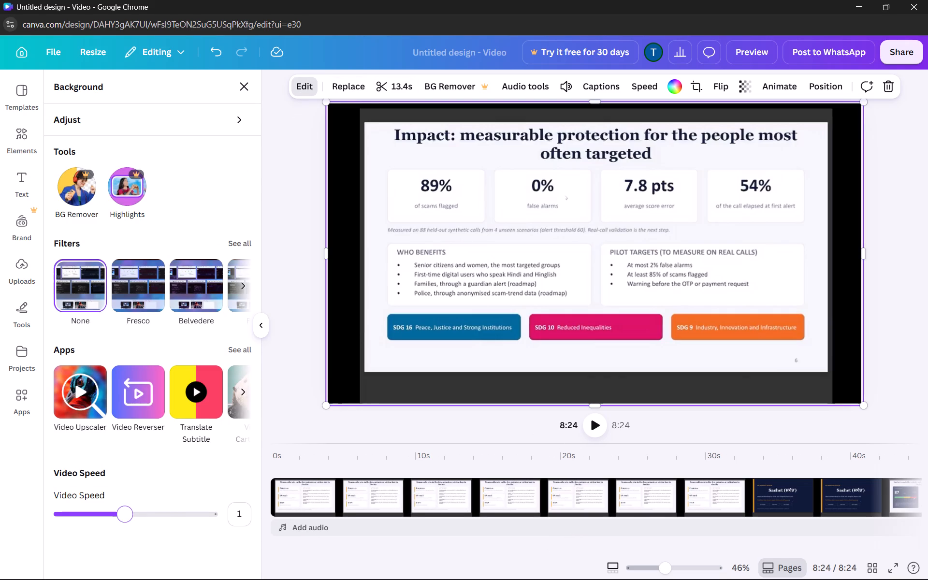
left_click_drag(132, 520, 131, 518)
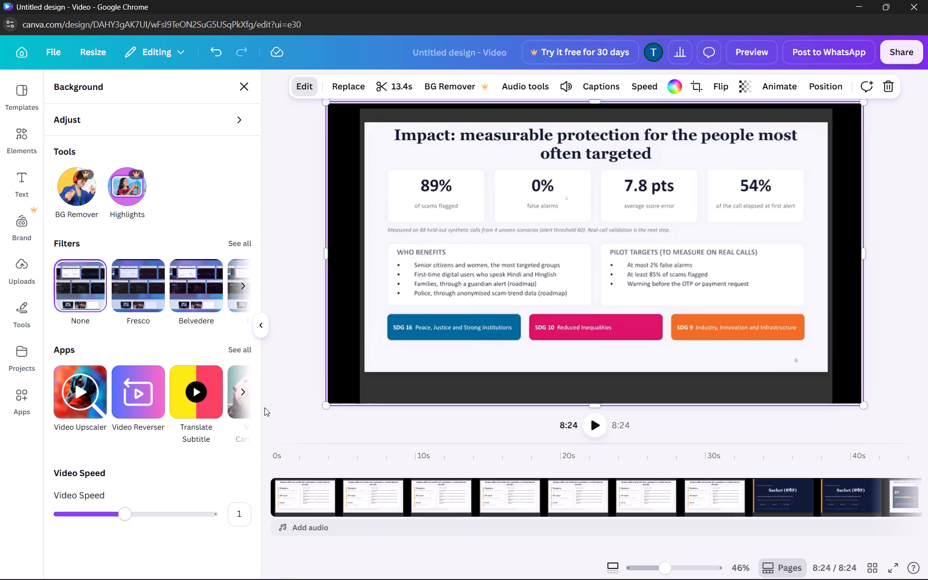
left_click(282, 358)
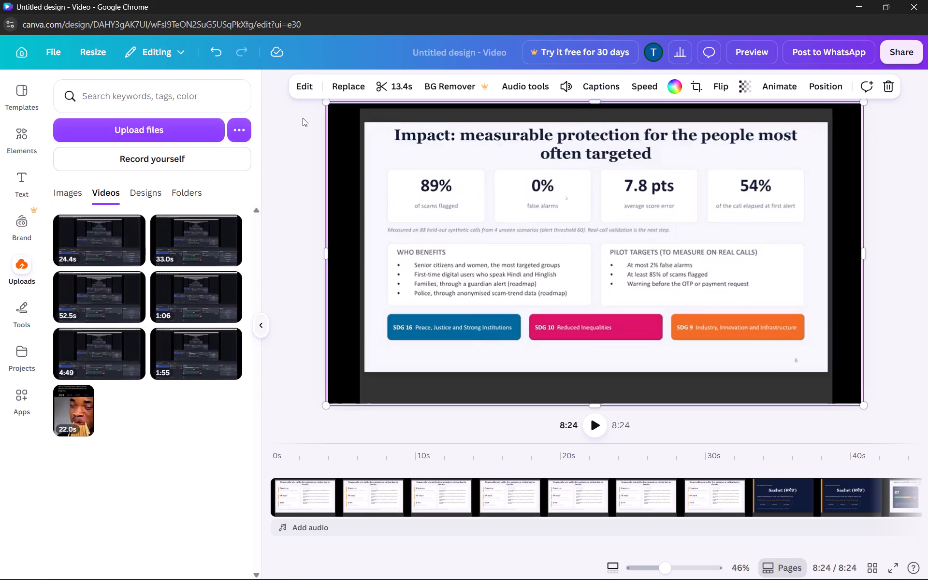
Set the video speed of the 13.4-second final clip, ending on the Impact slide, to 1.25.
left_click(307, 90)
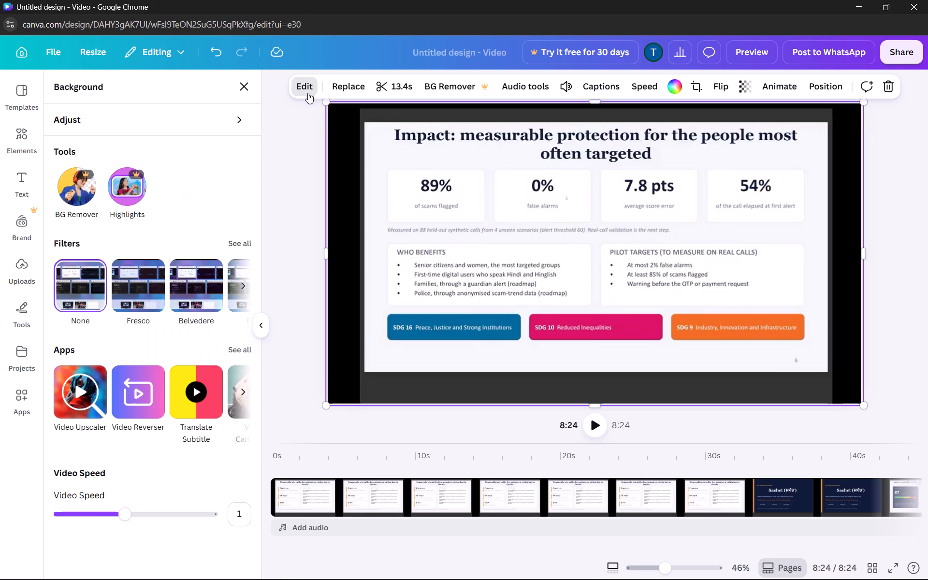
left_click_drag(127, 512, 139, 513)
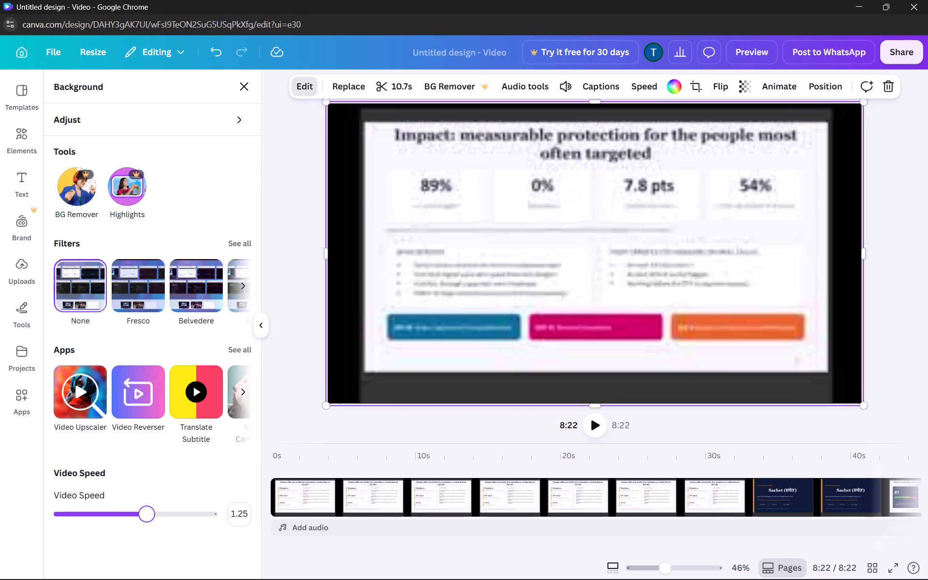
left_click_drag(139, 513, 142, 516)
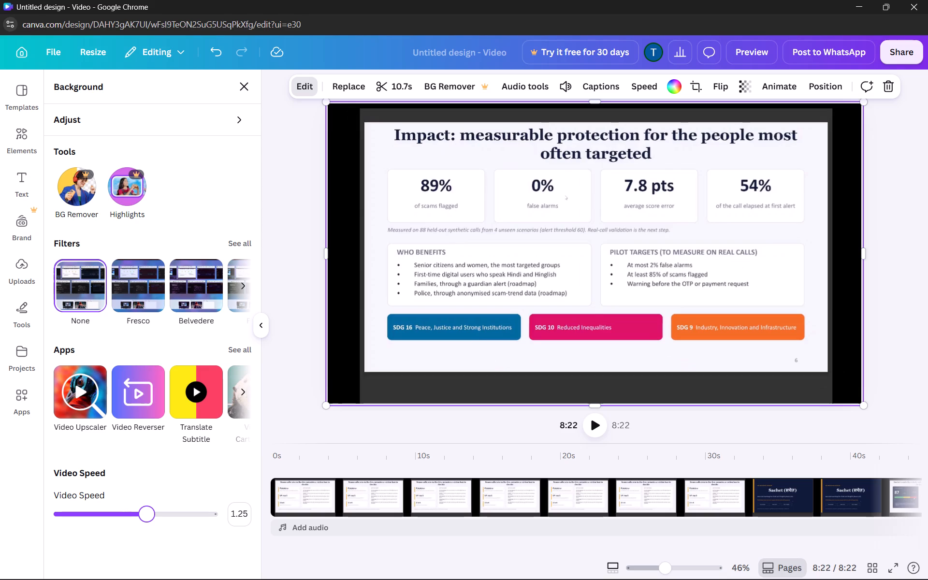
left_click_drag(142, 516, 143, 515)
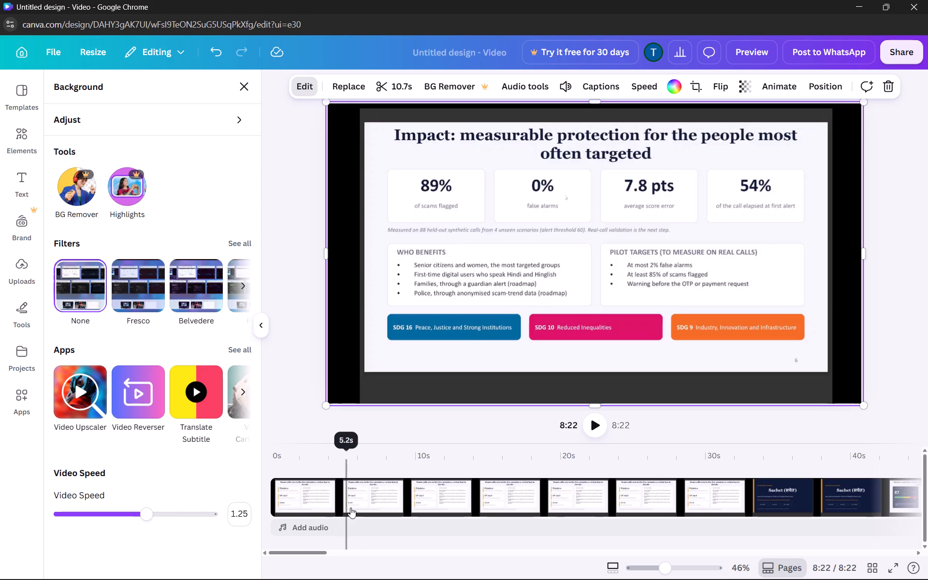
Set the video speed to 1.25 on each of the first three timeline clips: the 1:21, 14.4-second and 3:26 ones.
left_click(362, 500)
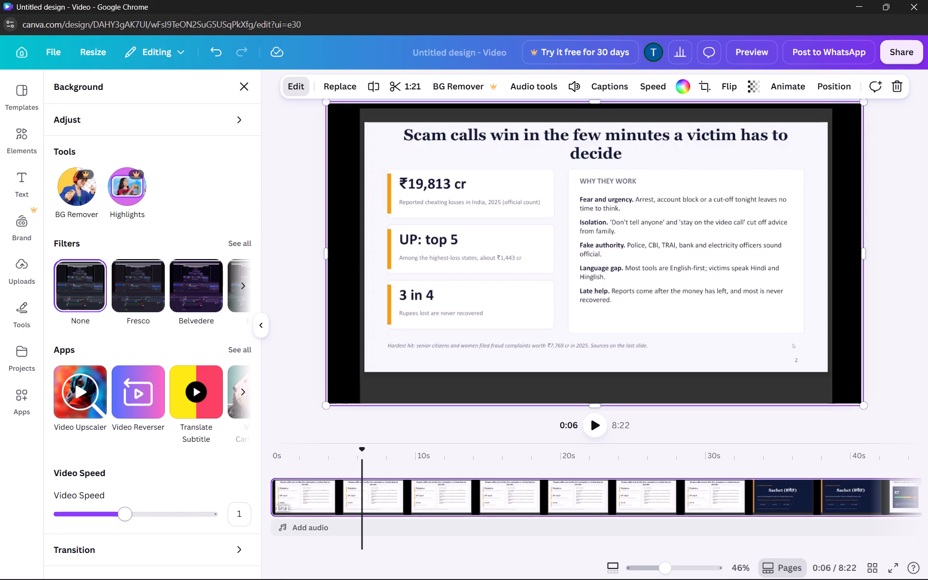
left_click(139, 514)
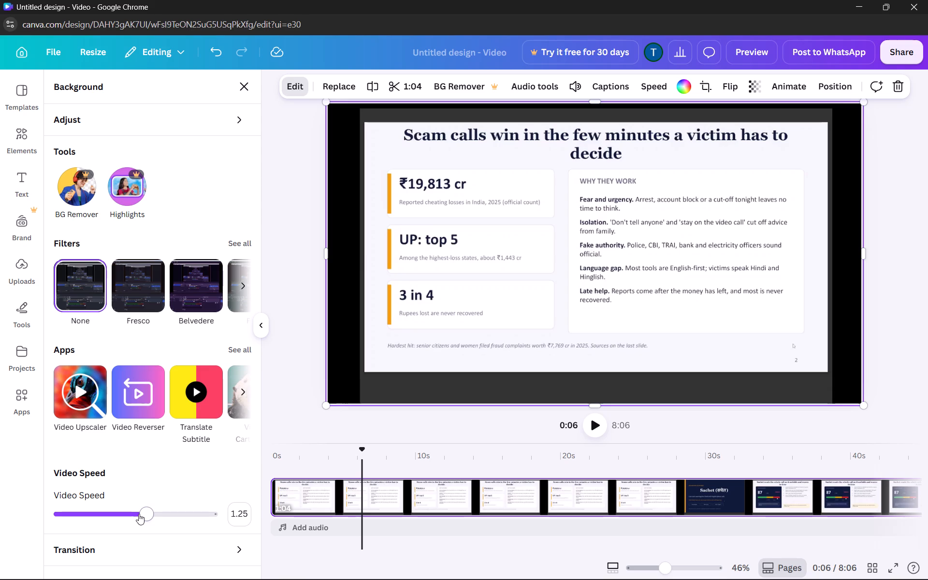
scroll(203, 556, "down", 1)
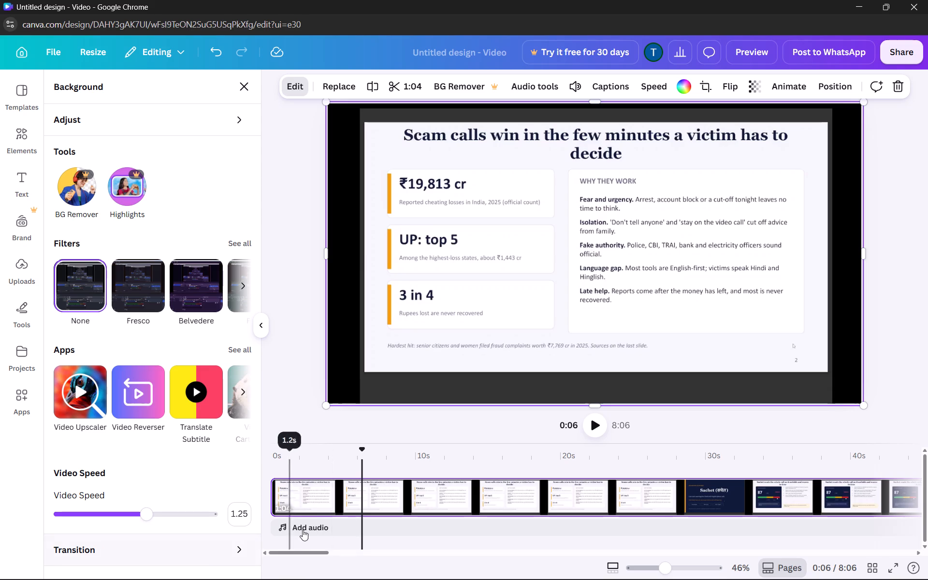
scroll(474, 516, "left", 8)
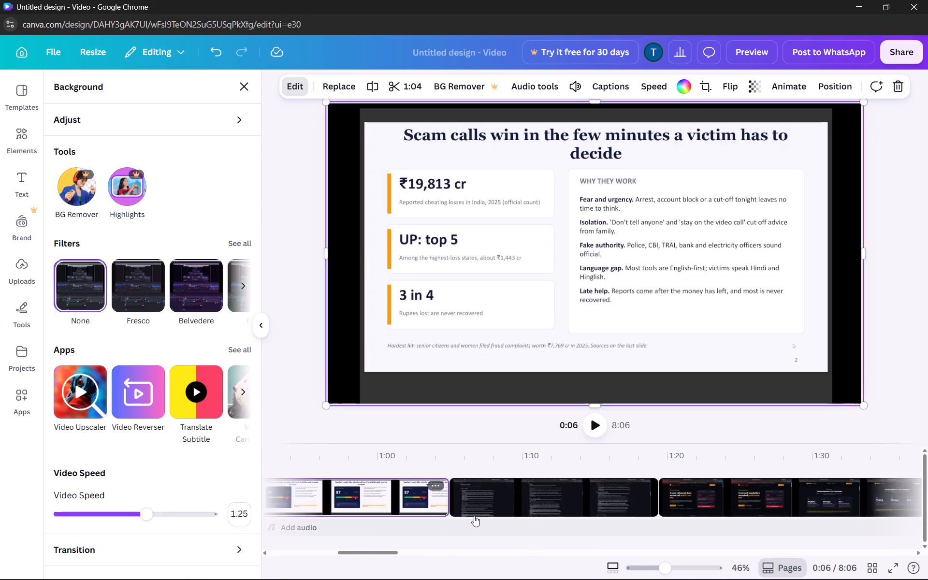
scroll(474, 516, "left", 1)
left_click(494, 496)
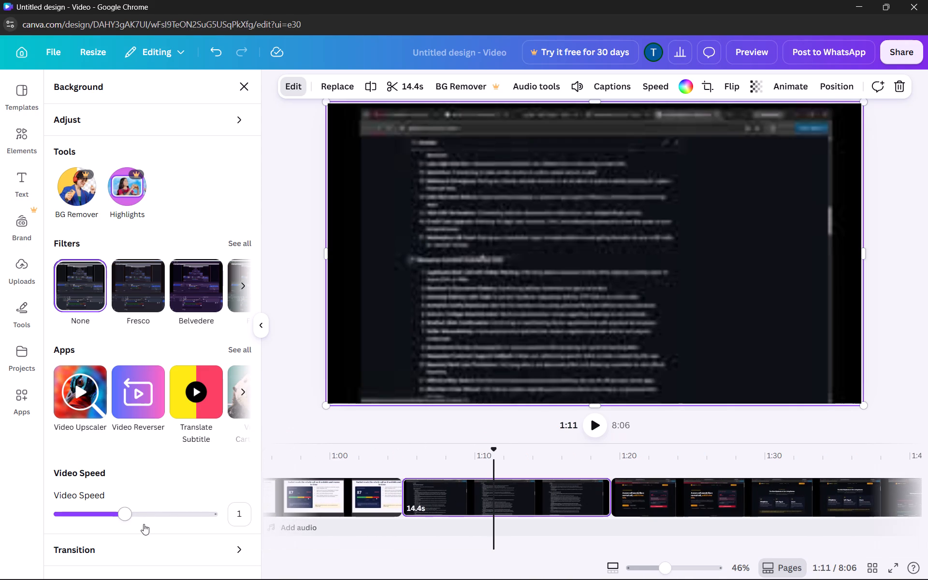
left_click(145, 514)
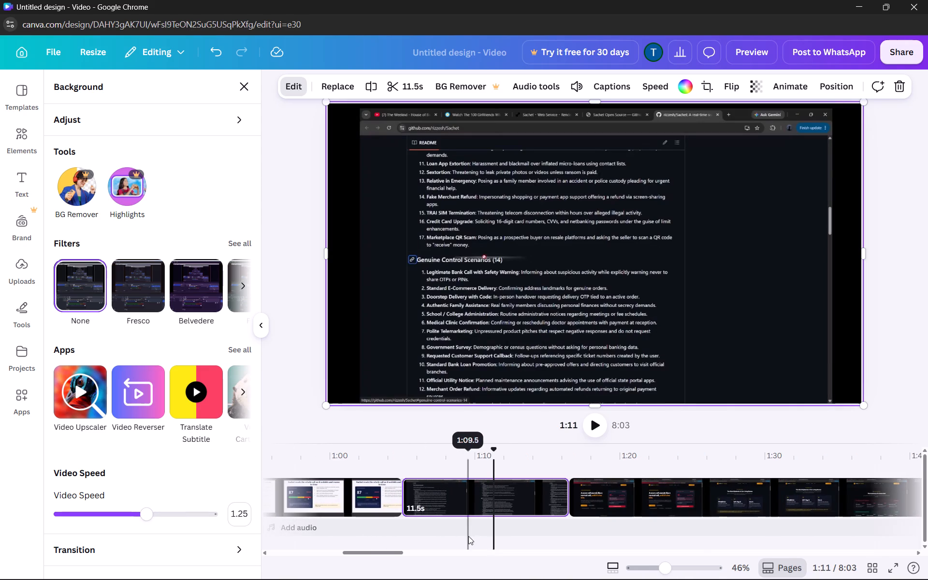
left_click(710, 503)
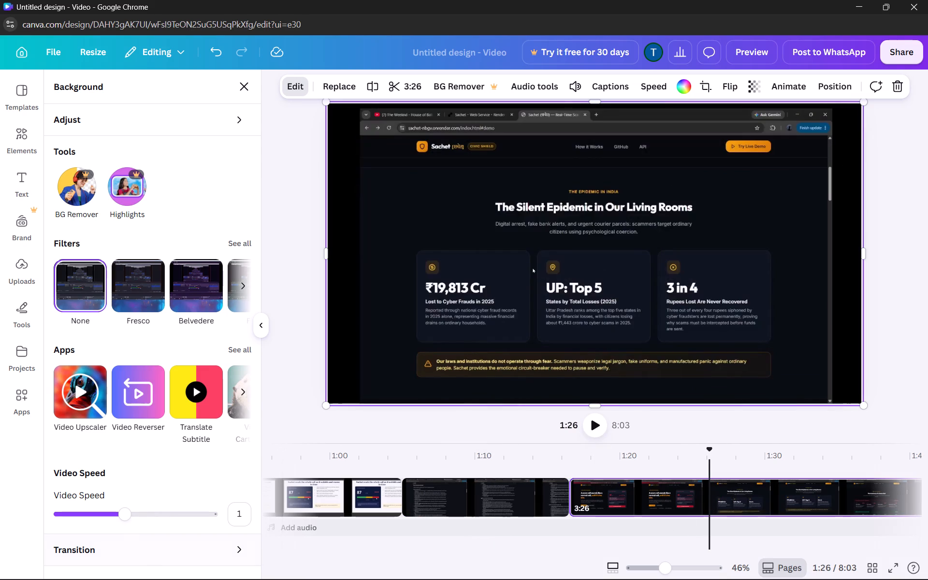
left_click(142, 514)
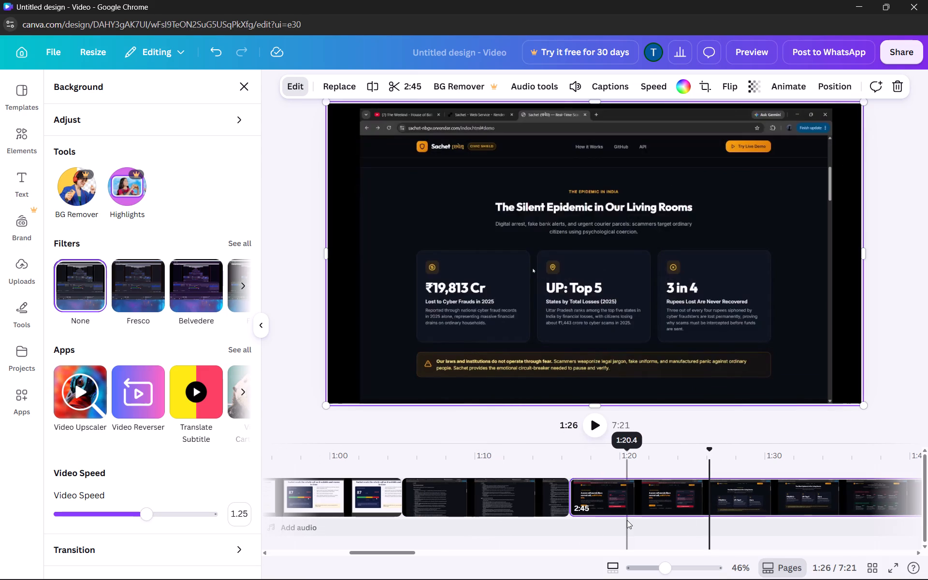
Set the video speed to 1.25 on the 7.6-second and 57.4-second live demo clips that follow the 3:26 clip.
scroll(627, 520, "left", 11)
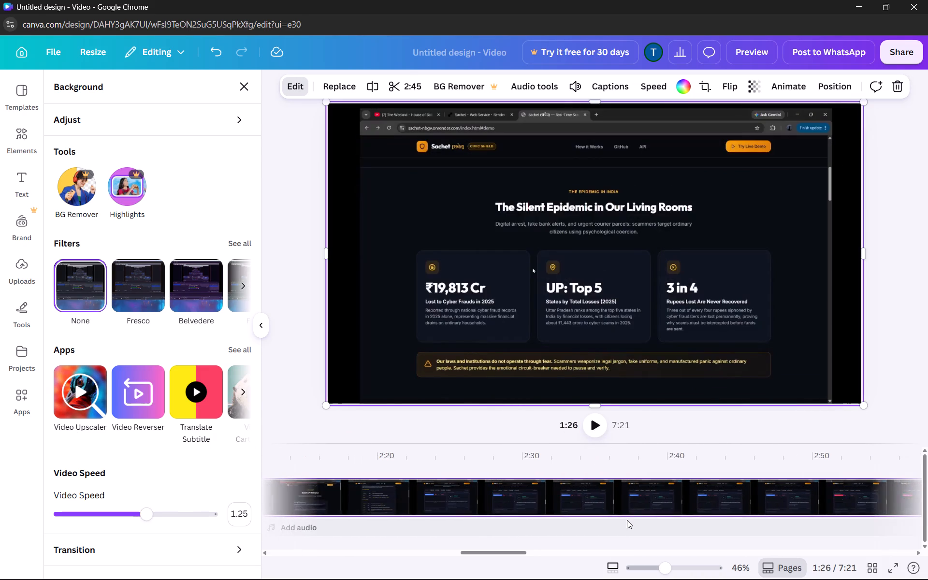
scroll(627, 520, "left", 11)
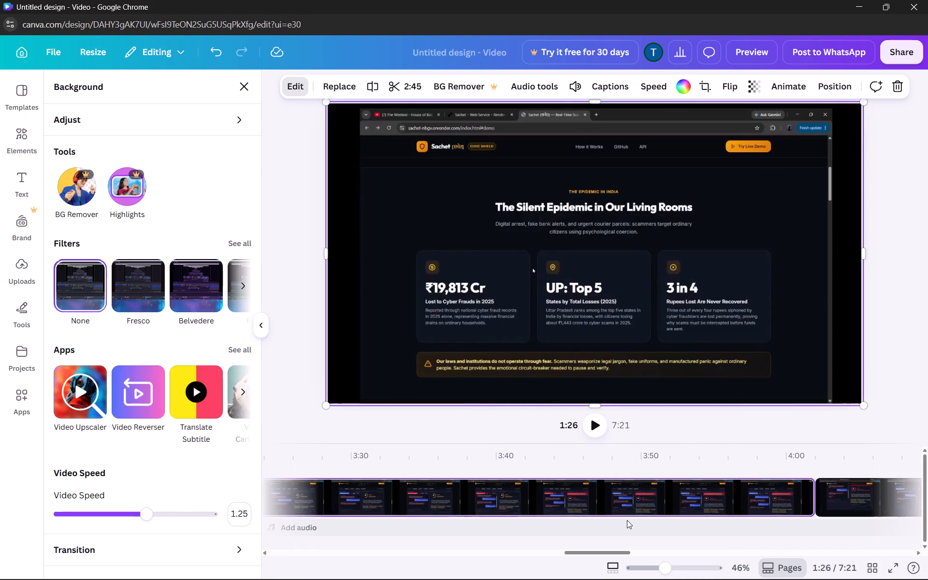
scroll(627, 520, "left", 6)
left_click(546, 496)
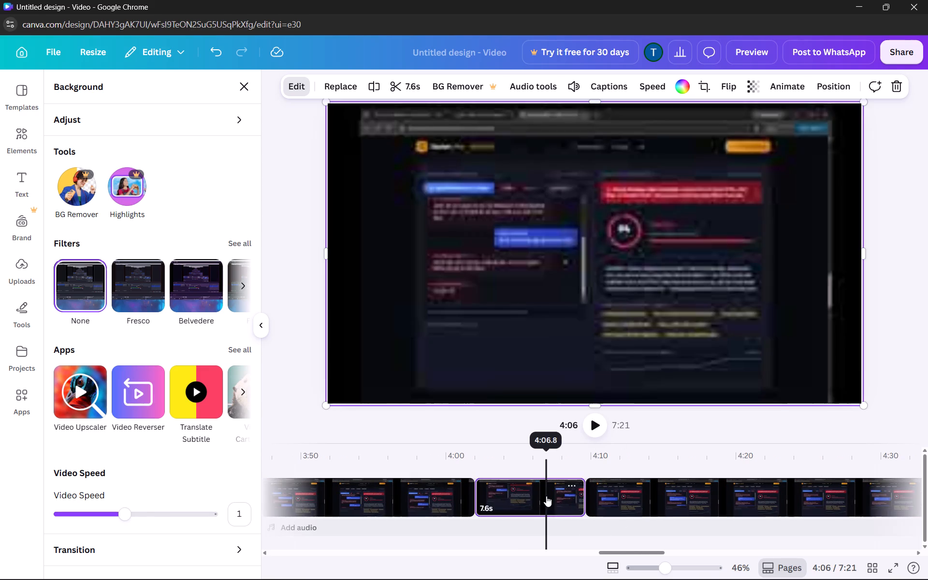
left_click(141, 515)
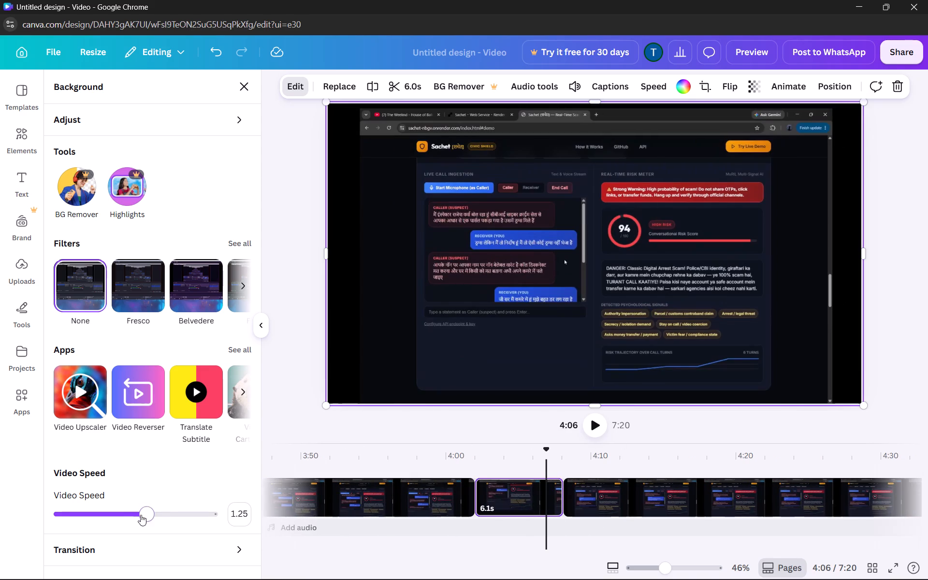
left_click(646, 498)
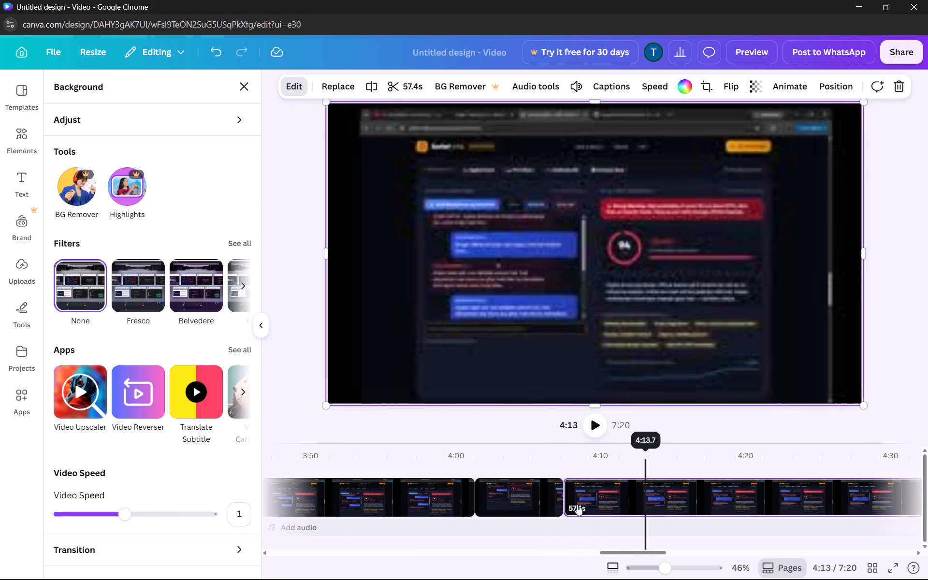
left_click(149, 517)
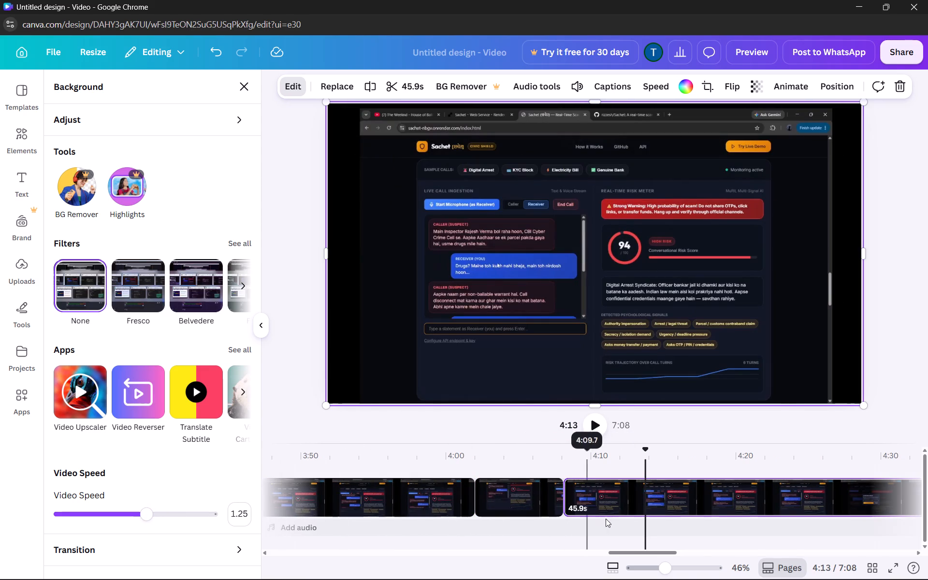
Set the video speed to 1.25 on the 52.5-second and 45.7-second "How it works" clips and the 25.6-second Hugging Face clip.
scroll(606, 517, "left", 8)
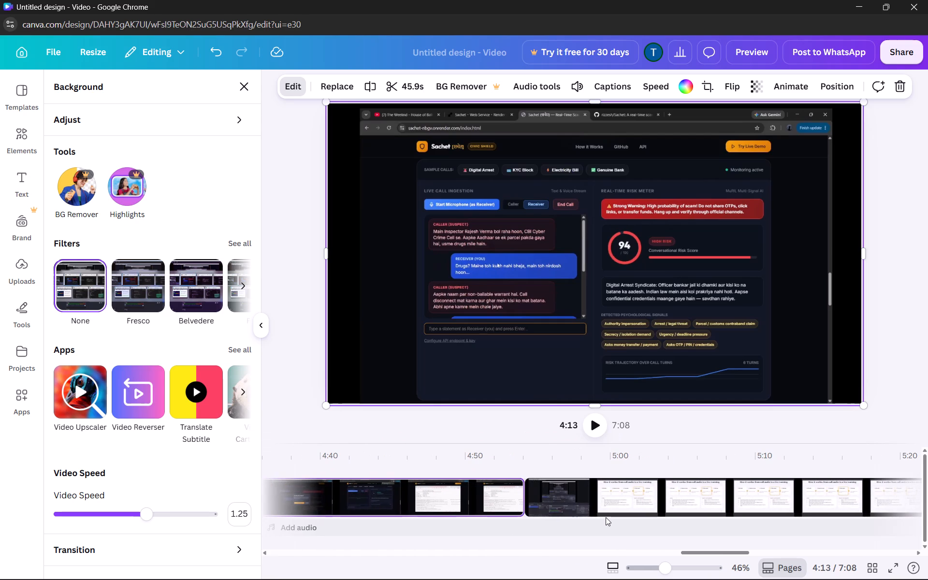
left_click(588, 494)
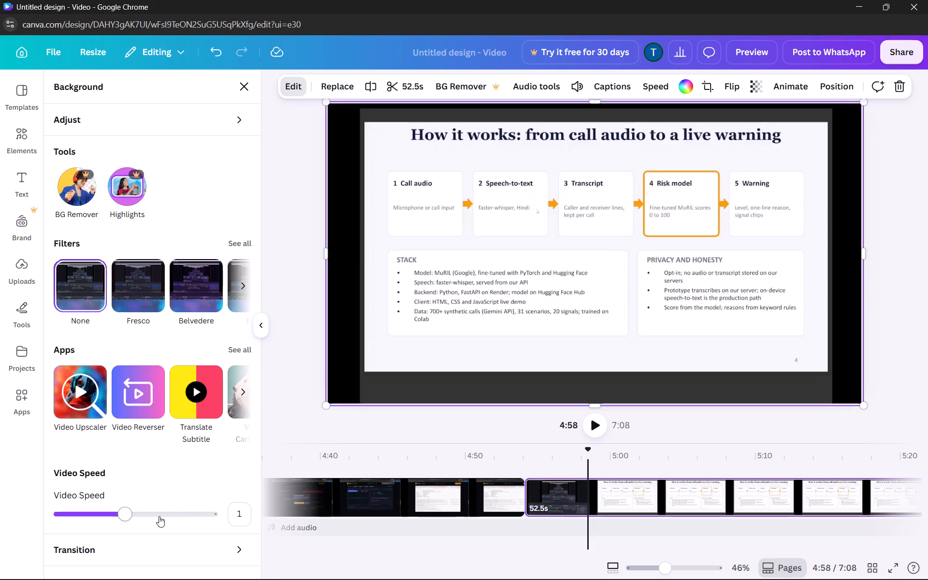
left_click(145, 515)
scroll(643, 523, "left", 2)
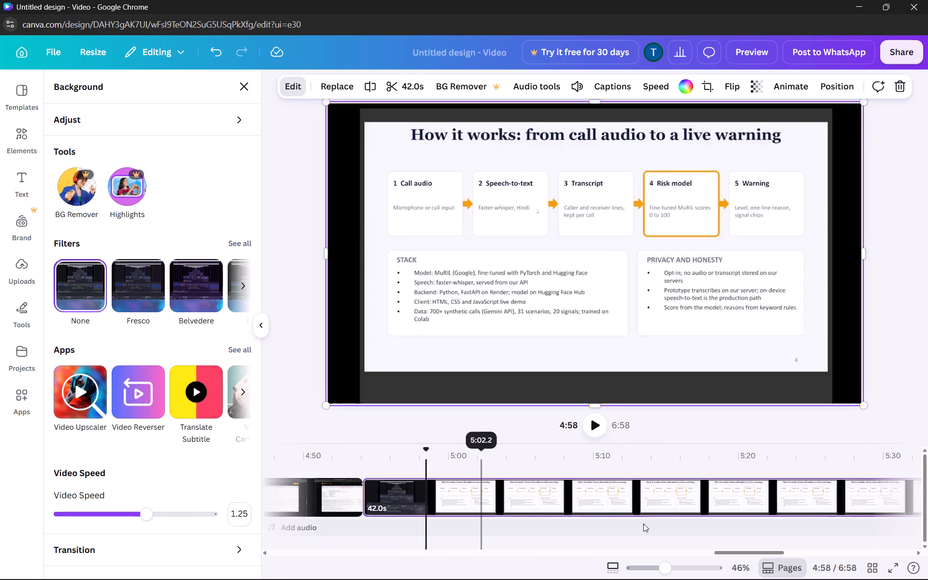
scroll(643, 523, "left", 4)
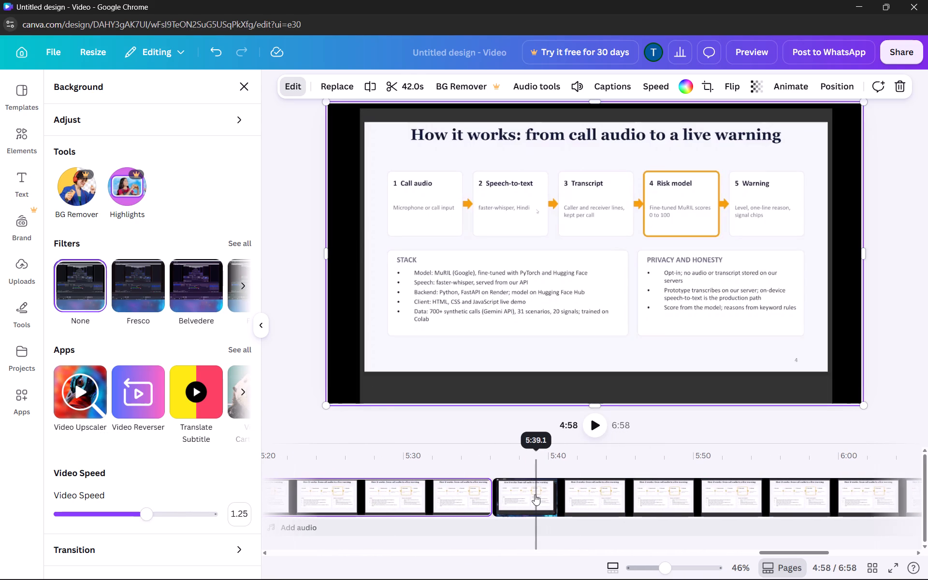
left_click(535, 494)
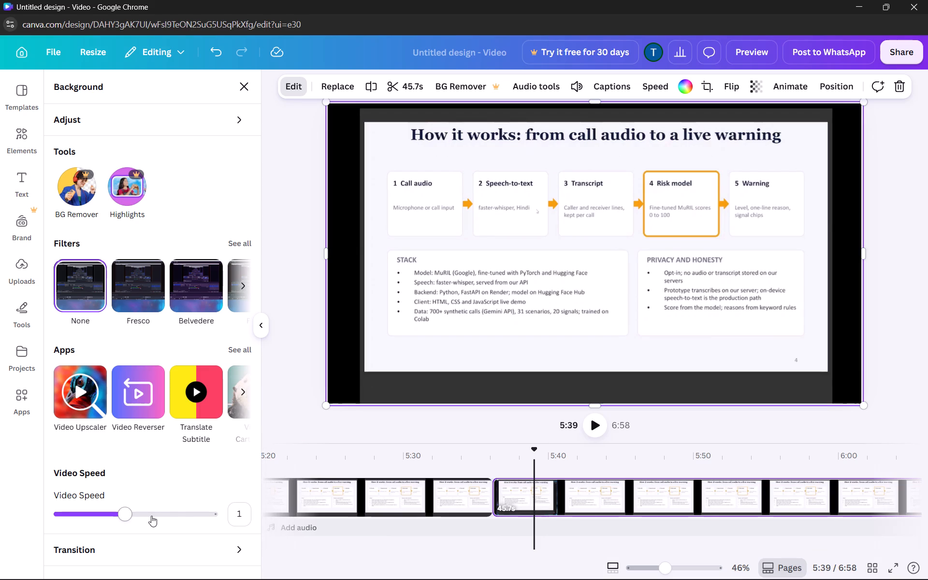
left_click(151, 516)
scroll(598, 523, "left", 6)
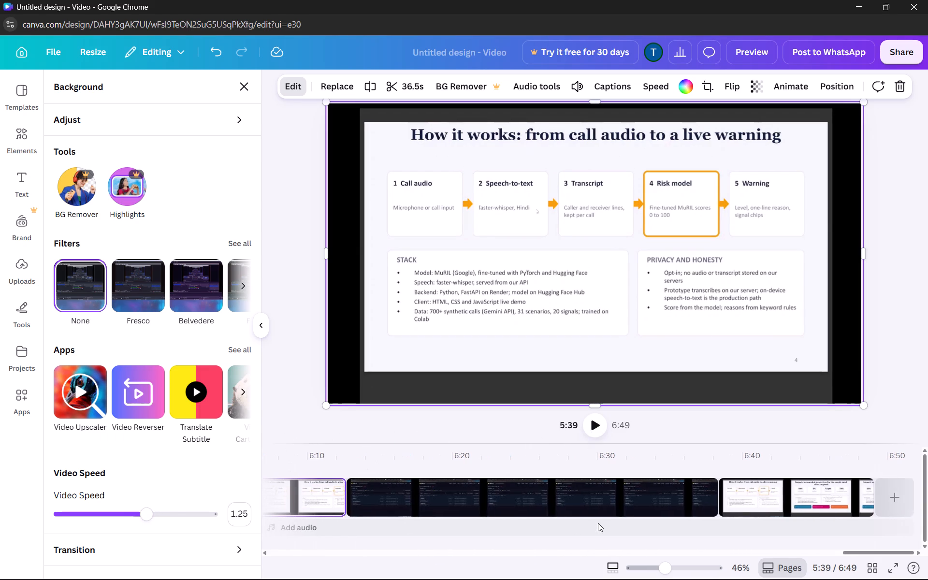
left_click(535, 496)
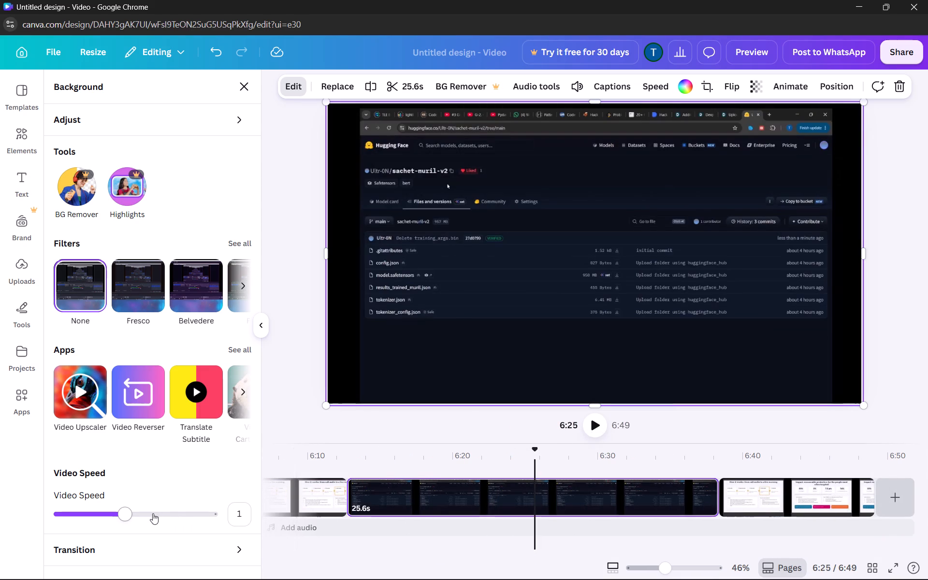
left_click(153, 513)
scroll(643, 521, "left", 3)
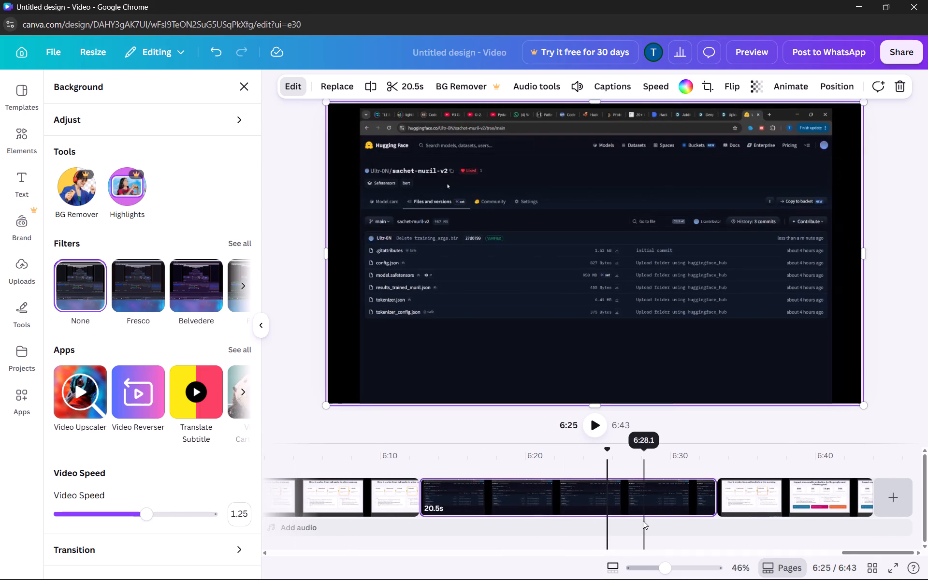
left_click(791, 482)
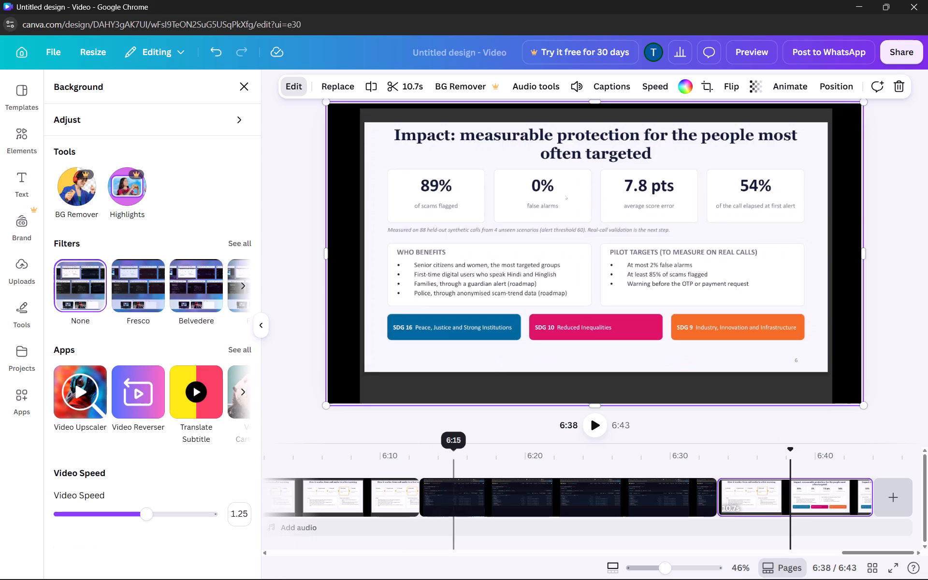
Play the remainder of the final Impact slide clip through to the end of the video.
scroll(461, 461, "right", 20)
scroll(461, 461, "right", 4)
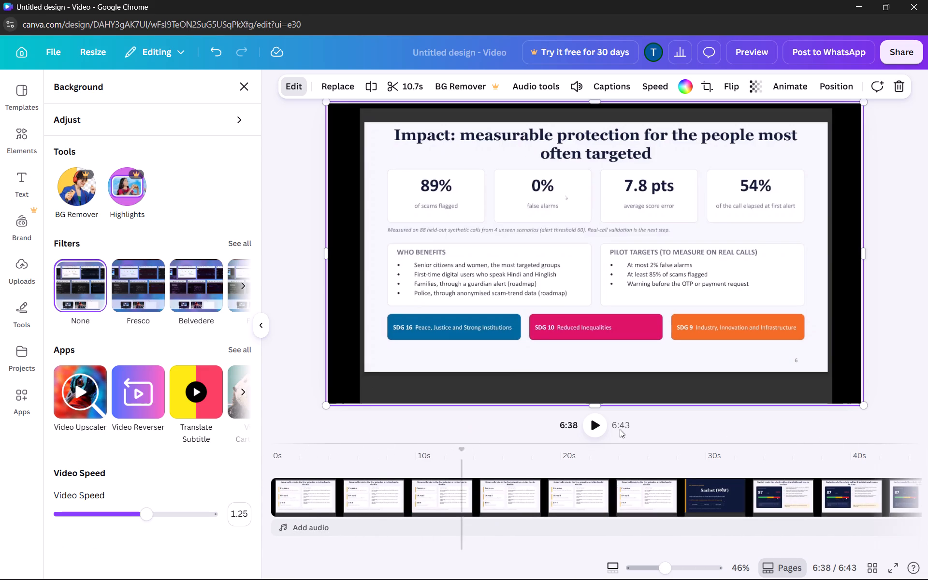
left_click(596, 424)
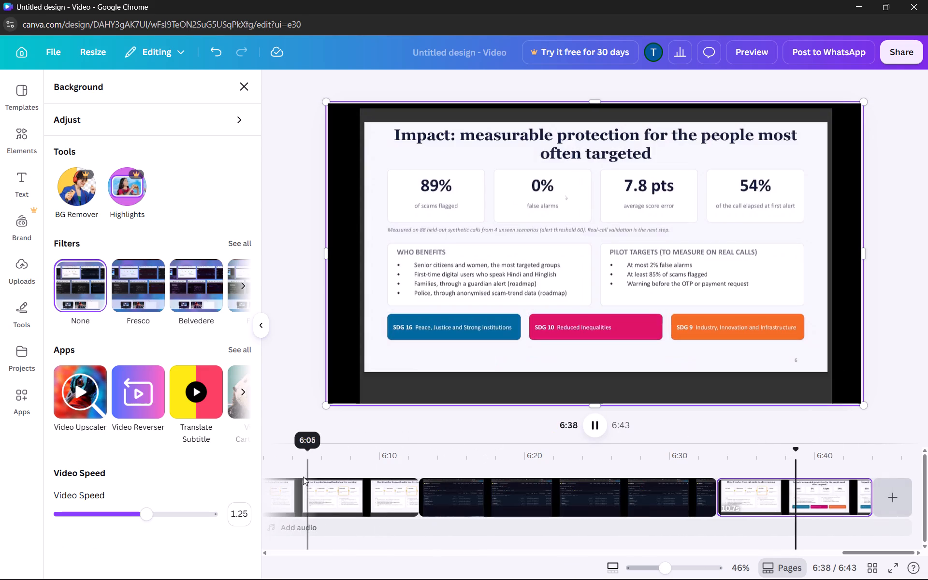
scroll(526, 449, "right", 11)
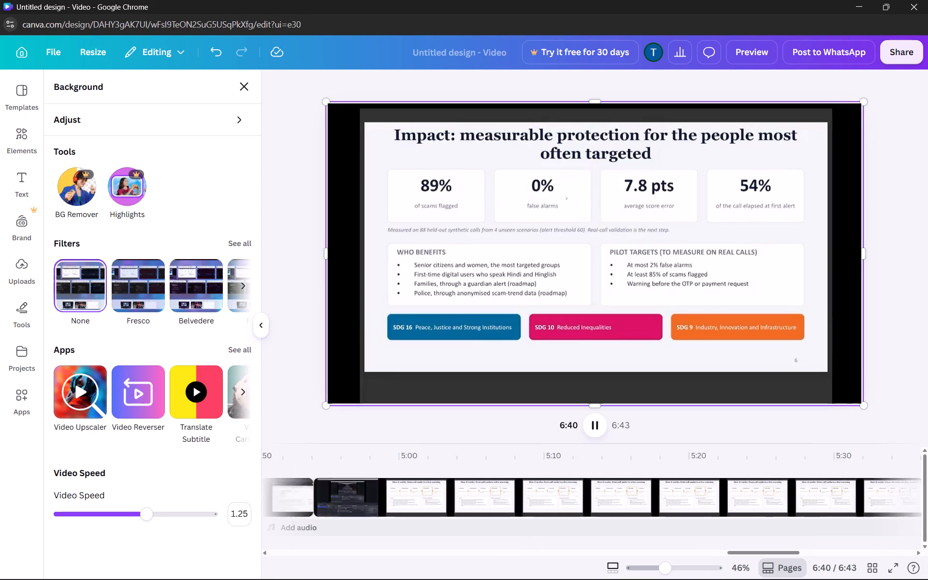
scroll(526, 449, "right", 9)
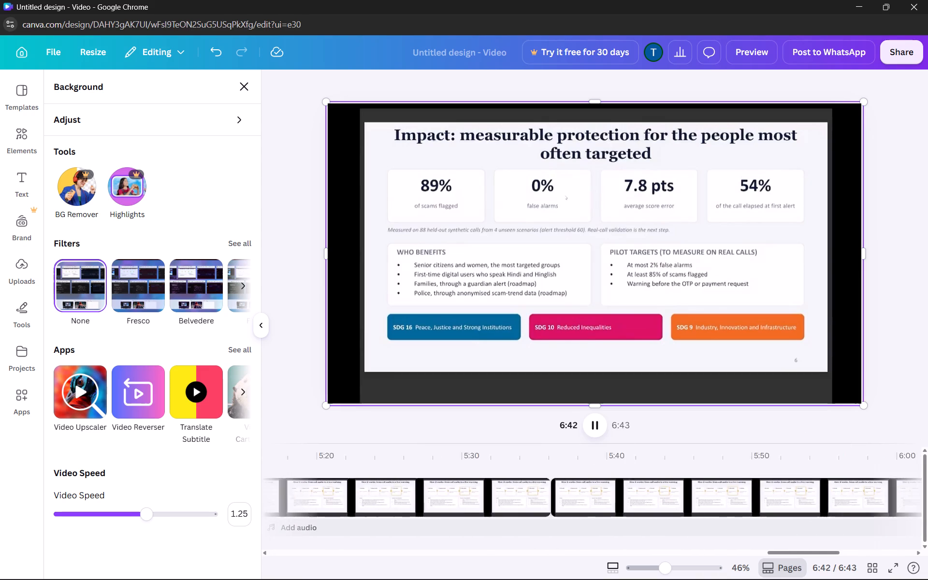
scroll(526, 449, "right", 6)
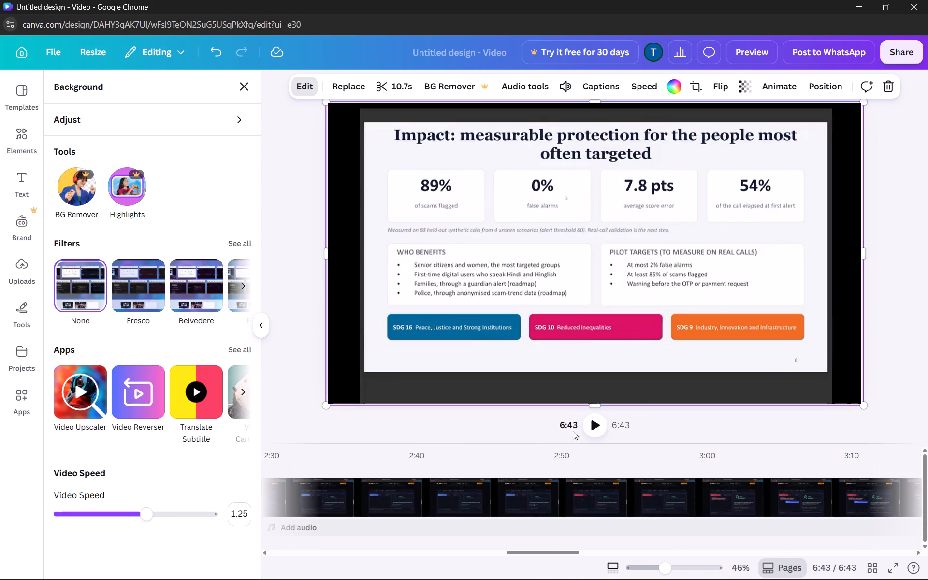
Replay the video from the beginning and review the sped-up first clip with the pitch slides, following the playhead along the timeline.
left_click(591, 427)
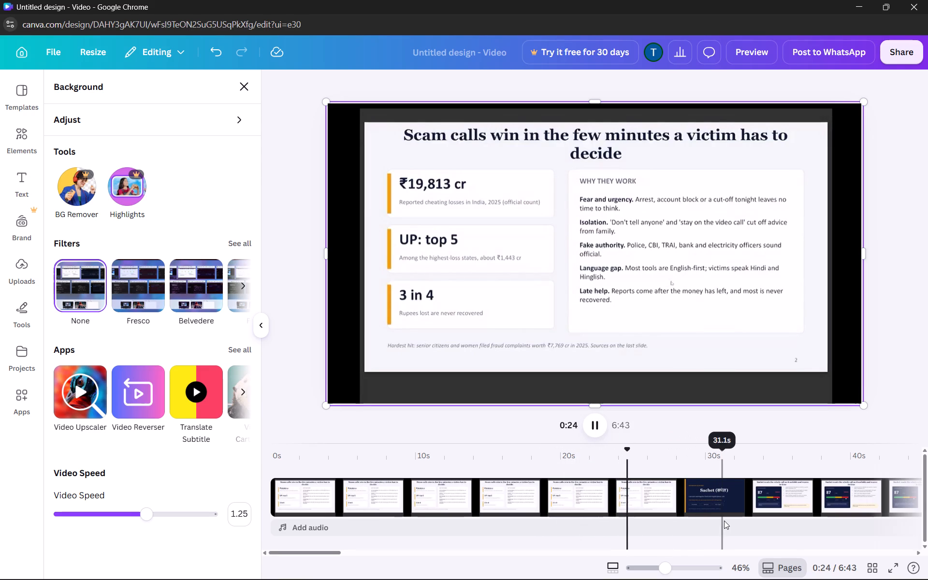
scroll(724, 521, "left", 5)
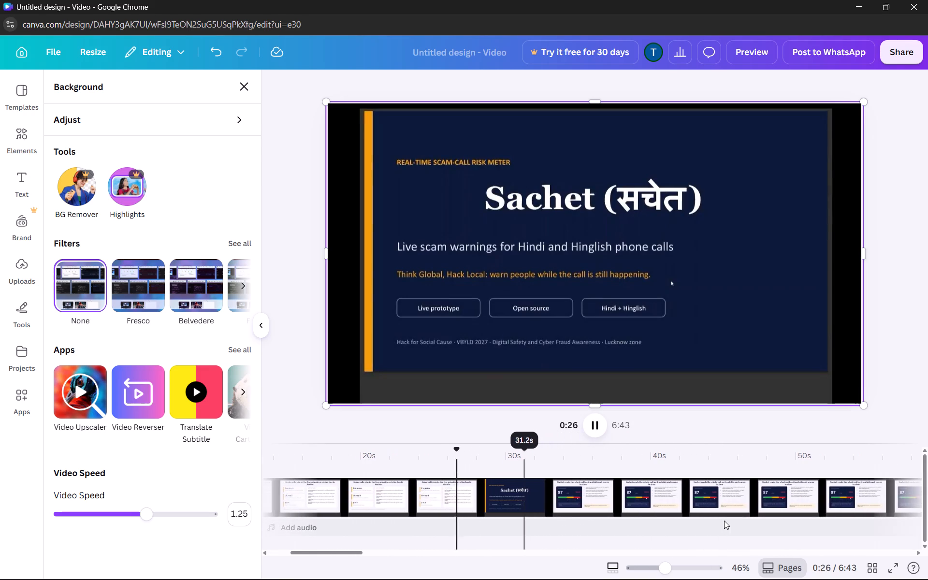
scroll(724, 521, "left", 3)
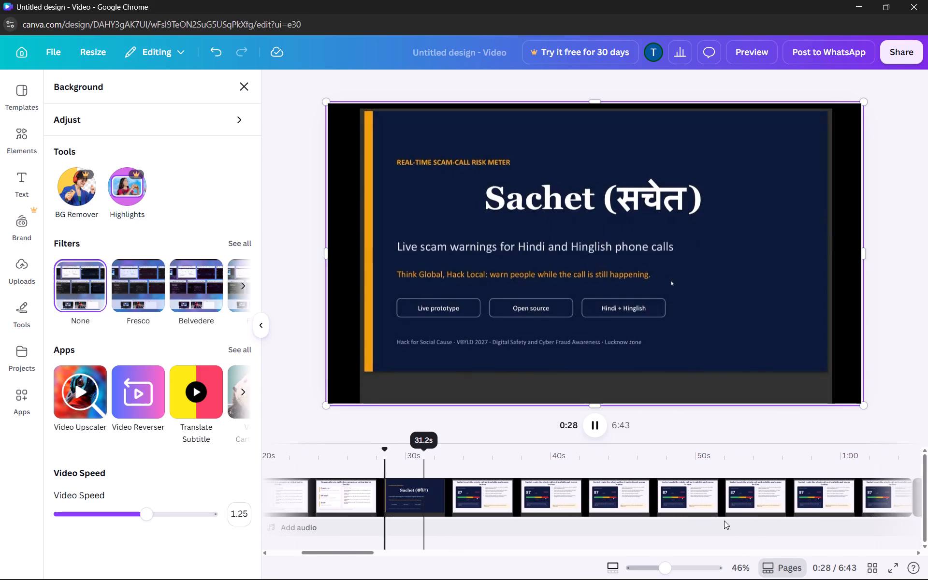
scroll(724, 521, "left", 1)
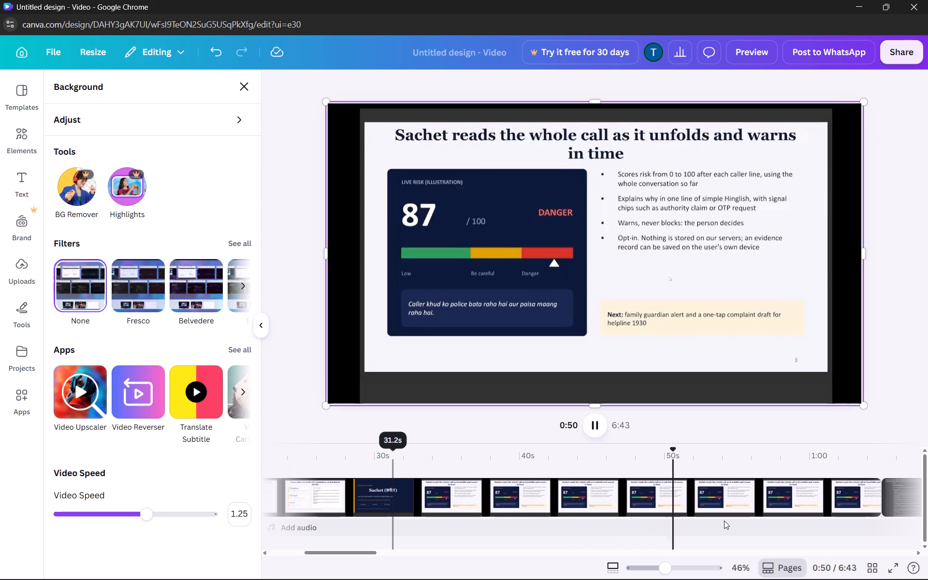
scroll(724, 521, "left", 4)
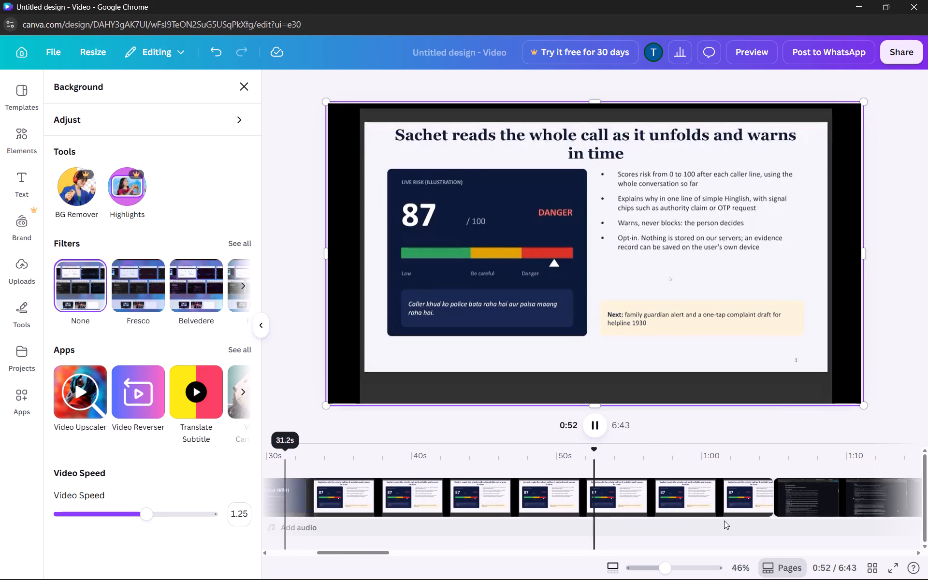
scroll(724, 521, "left", 1)
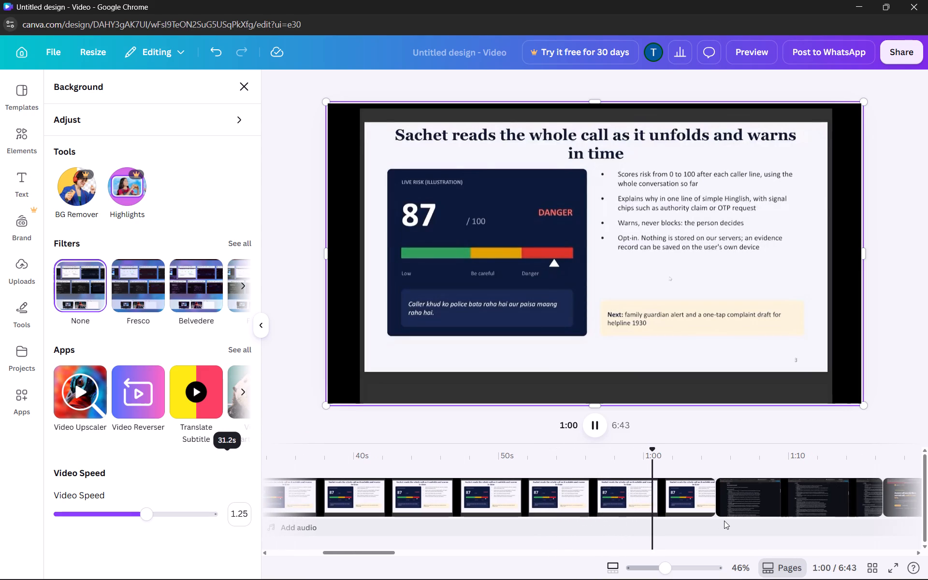
scroll(724, 521, "left", 1)
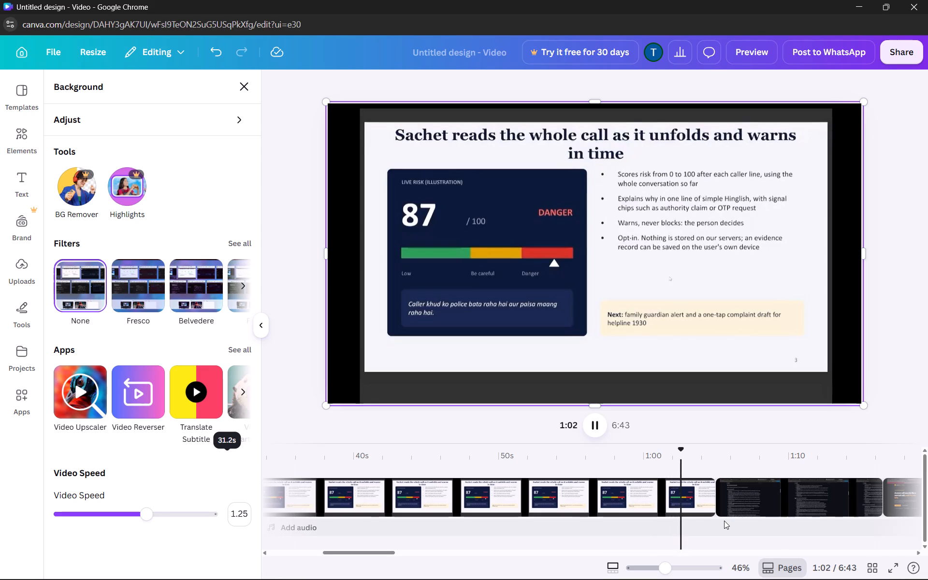
scroll(724, 521, "left", 2)
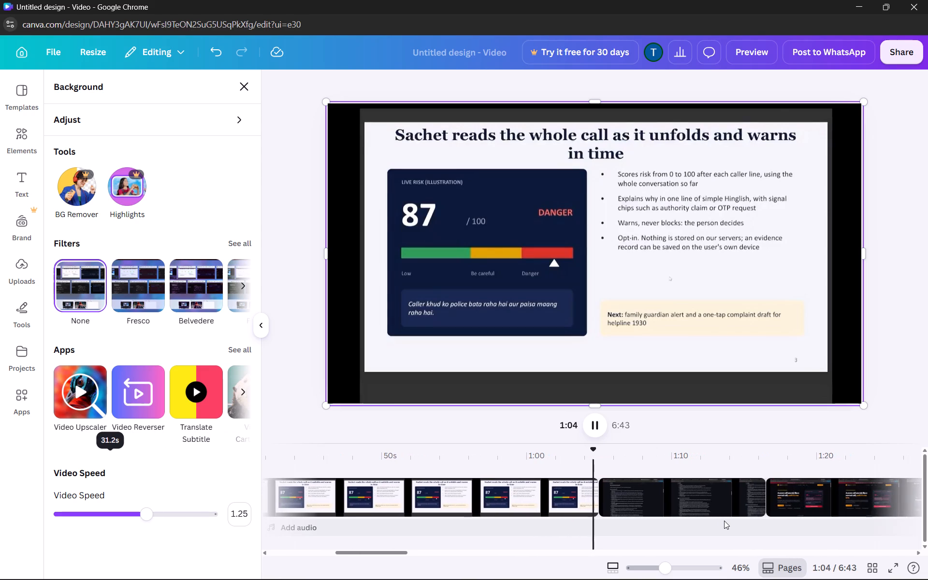
Keep reviewing the playback through the GitHub README clip and into the Sachet website clip's "The Anatomy of a Scam Call" section.
scroll(724, 521, "left", 2)
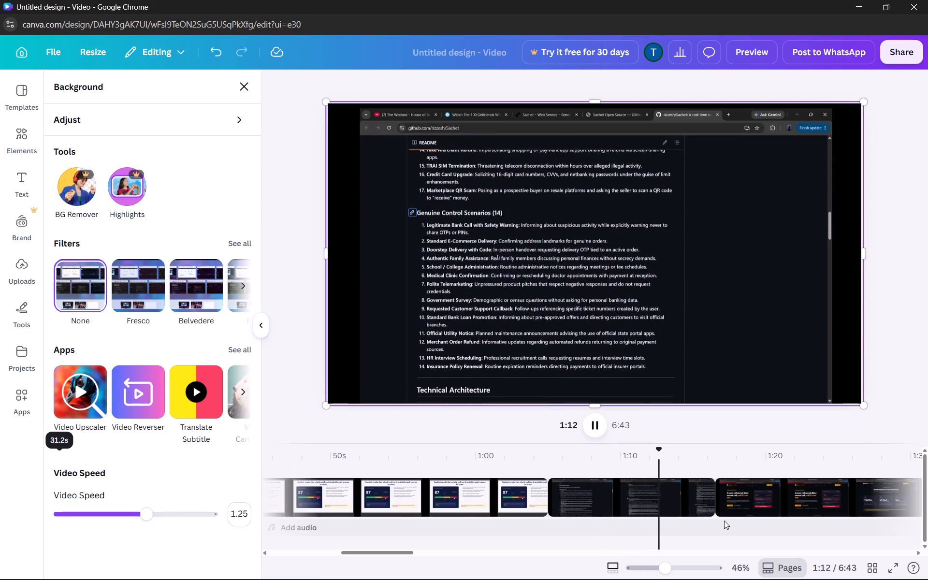
scroll(724, 521, "left", 1)
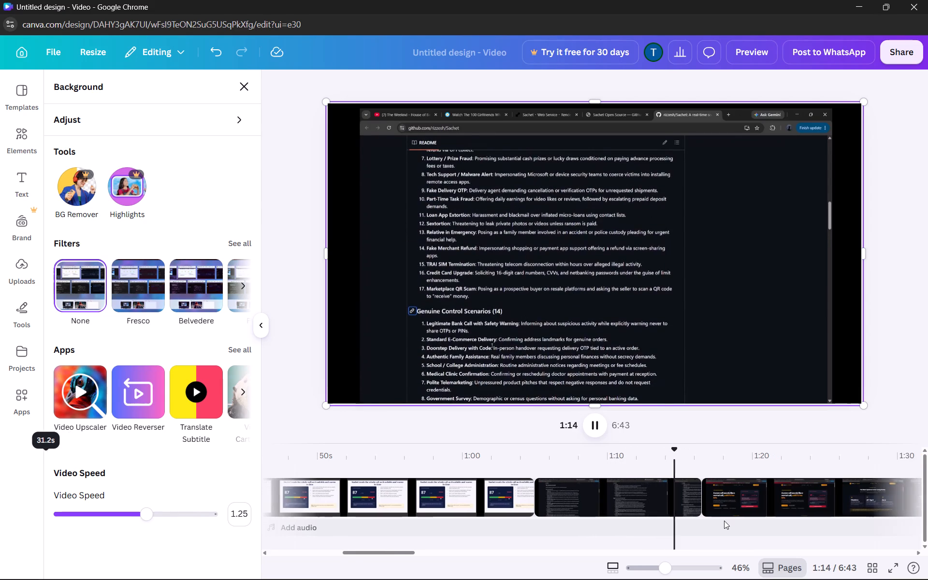
scroll(724, 521, "left", 1)
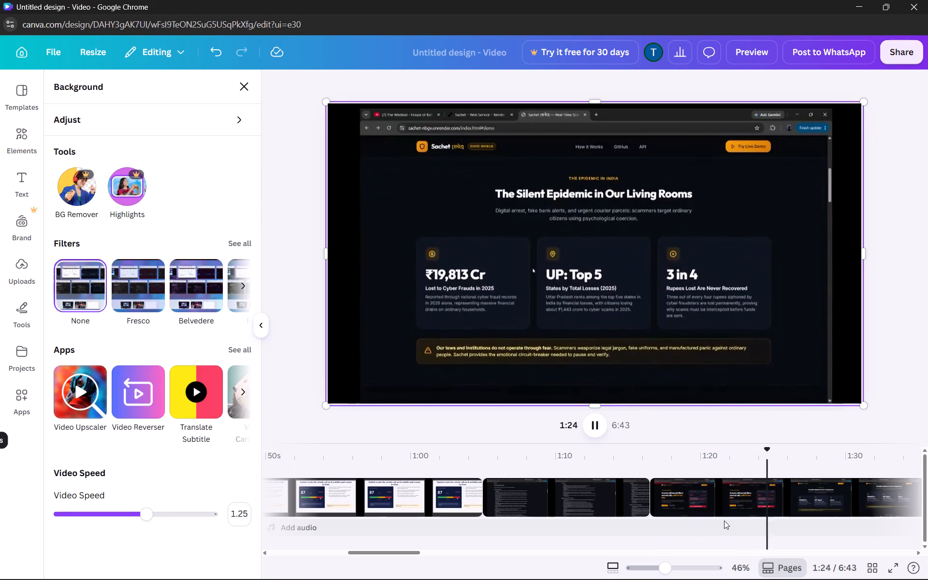
scroll(724, 521, "left", 7)
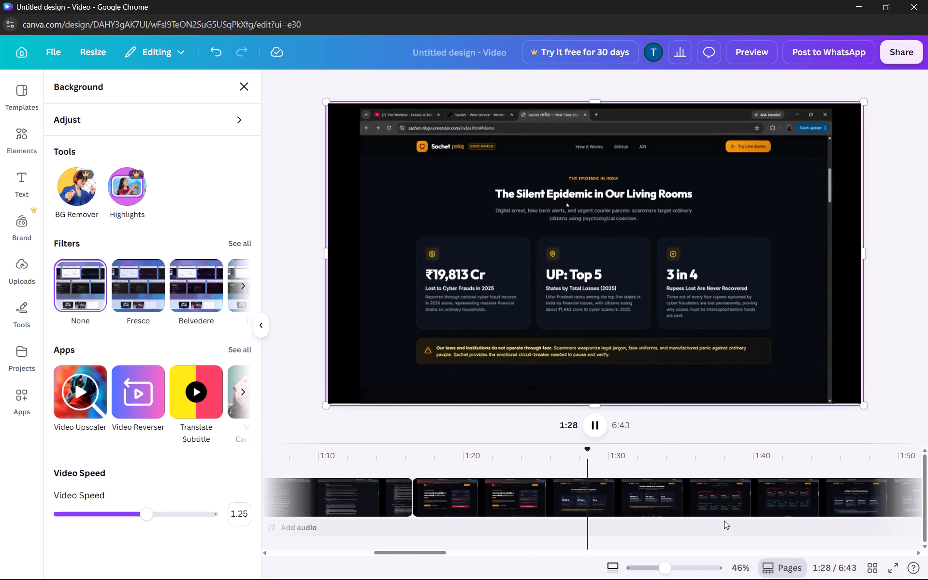
scroll(724, 521, "left", 6)
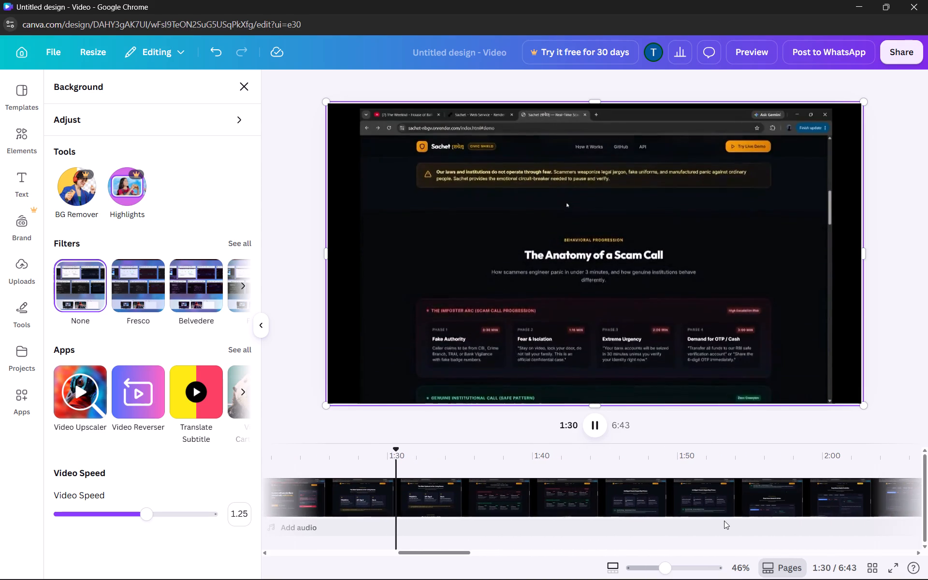
scroll(724, 521, "left", 1)
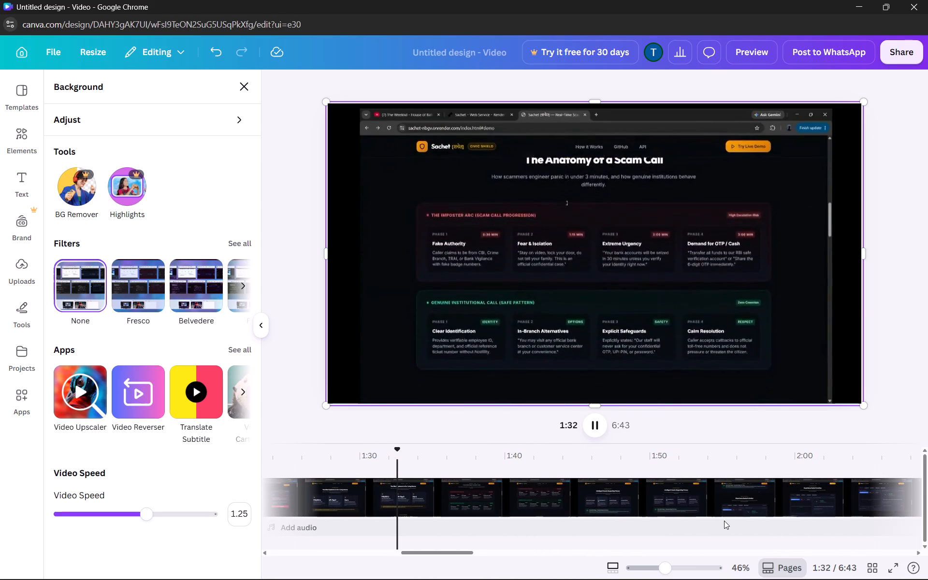
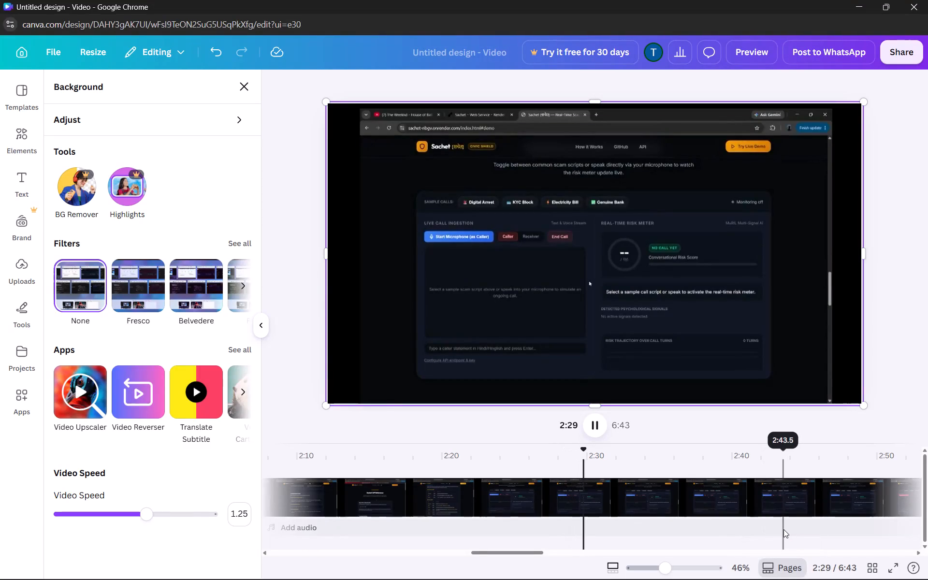
Continue reviewing the playback through the live demo clip, where the microphone call is transcribed and the real-time risk meter is shown.
scroll(783, 529, "left", 2)
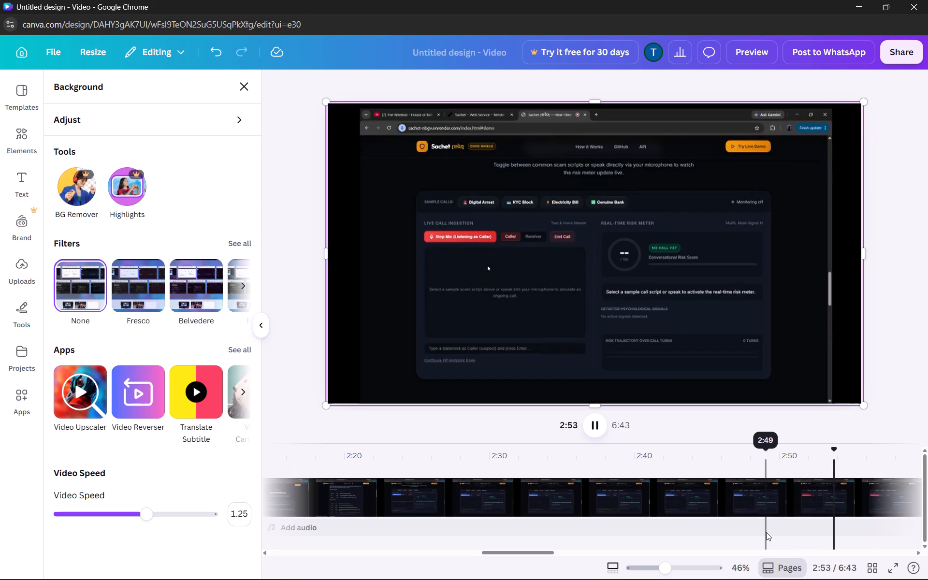
scroll(766, 532, "left", 6)
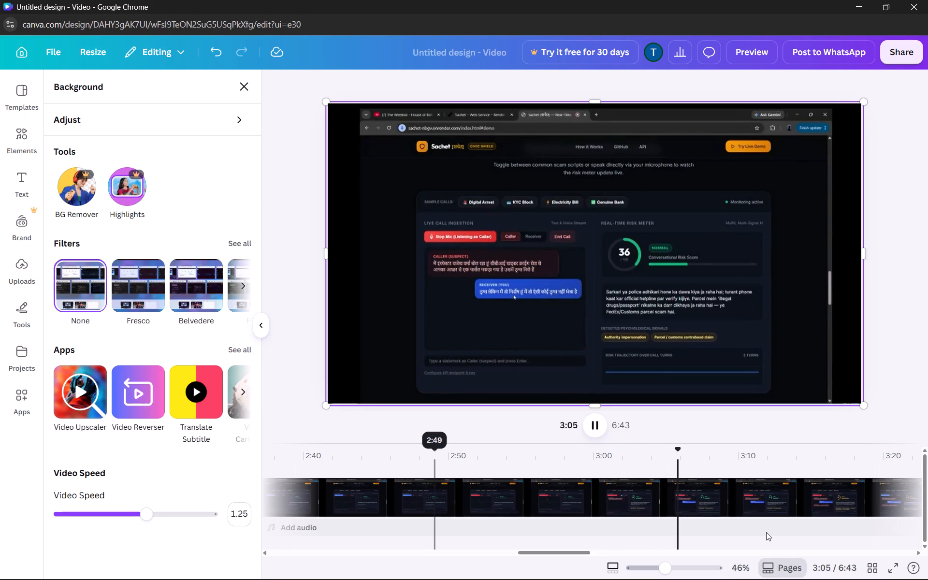
scroll(766, 532, "left", 1)
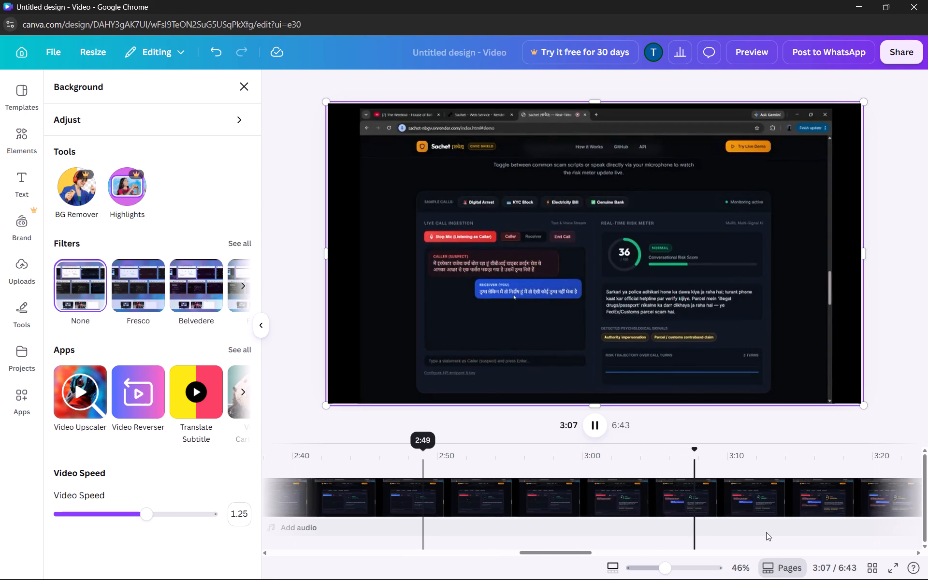
scroll(766, 532, "left", 3)
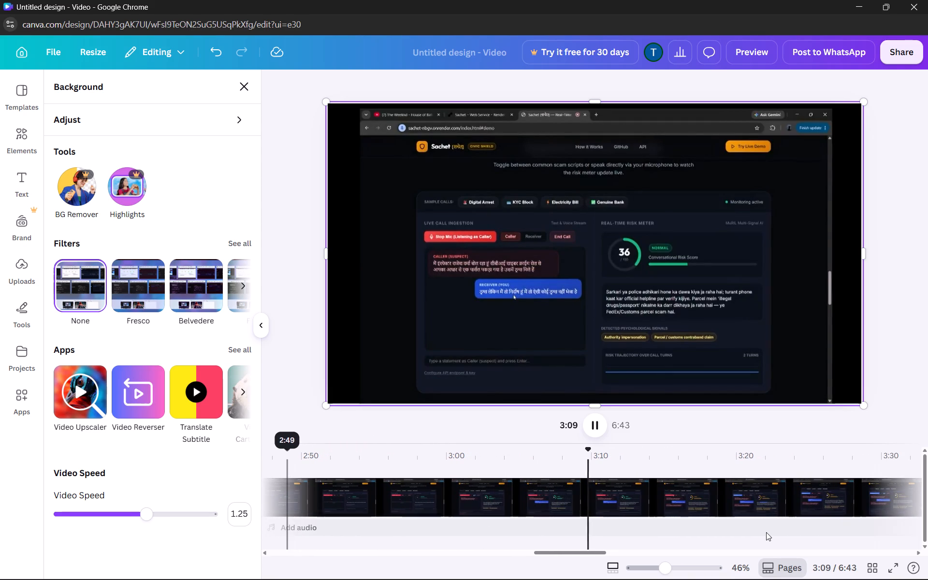
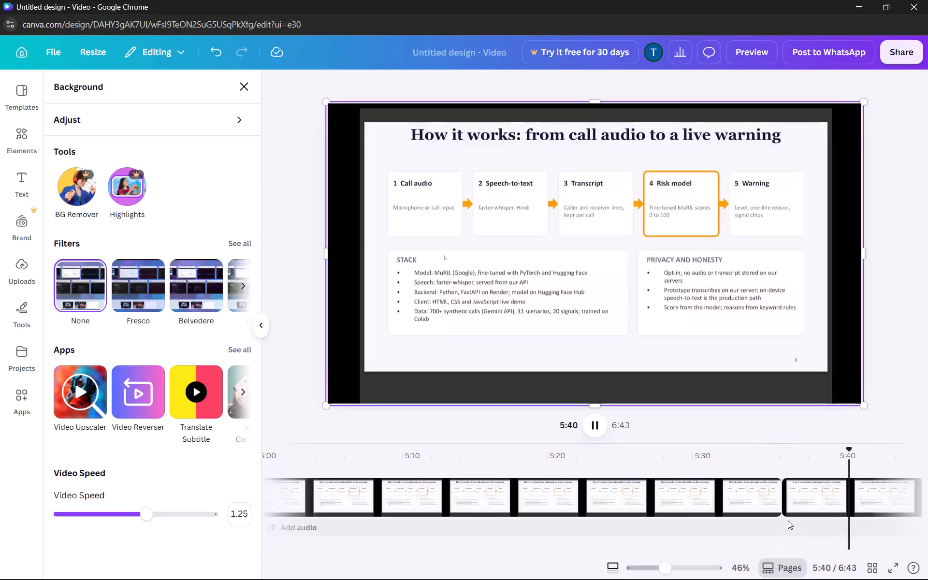
Replay the join between the two consecutive "How it works" clips around 5:36 and compare their content for duplication.
left_click(758, 481)
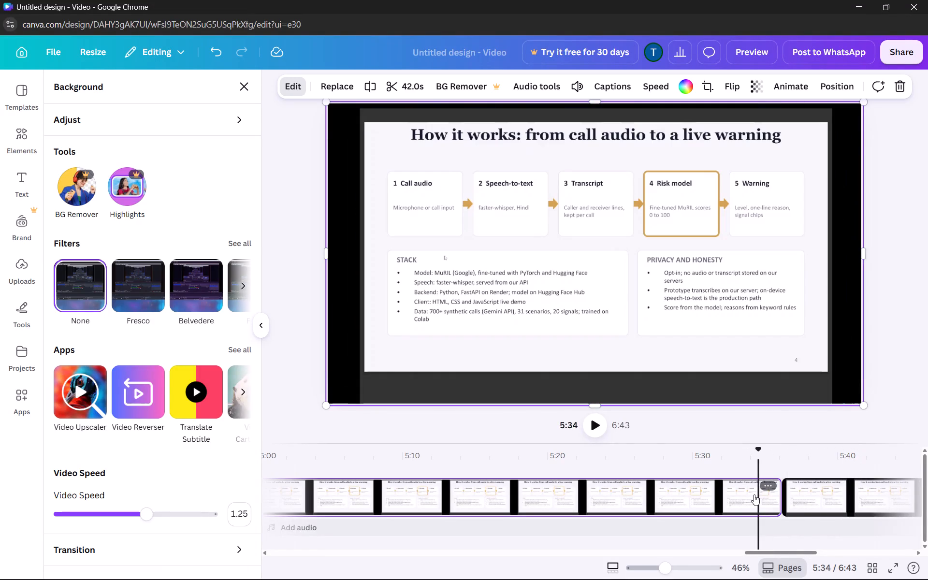
left_click(591, 426)
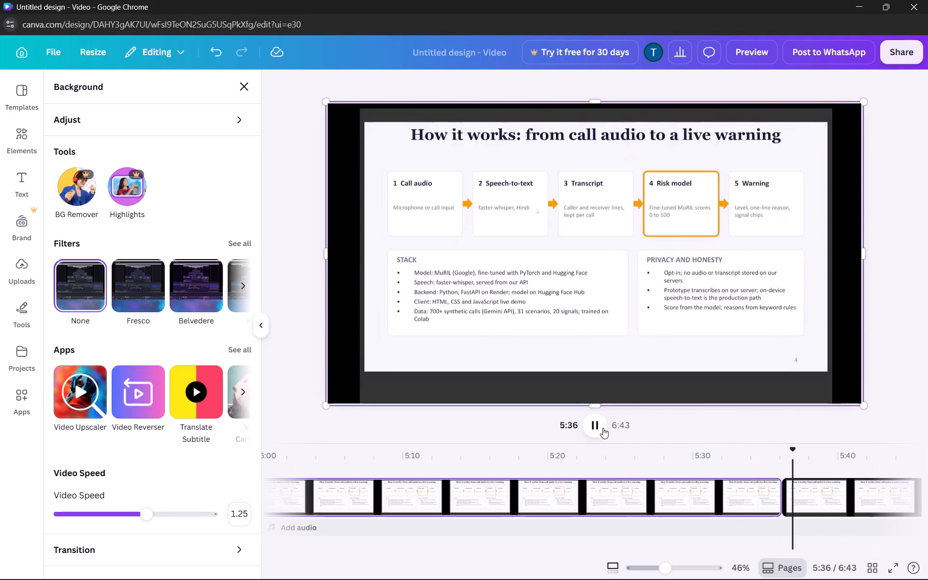
left_click(597, 427)
scroll(684, 520, "right", 1)
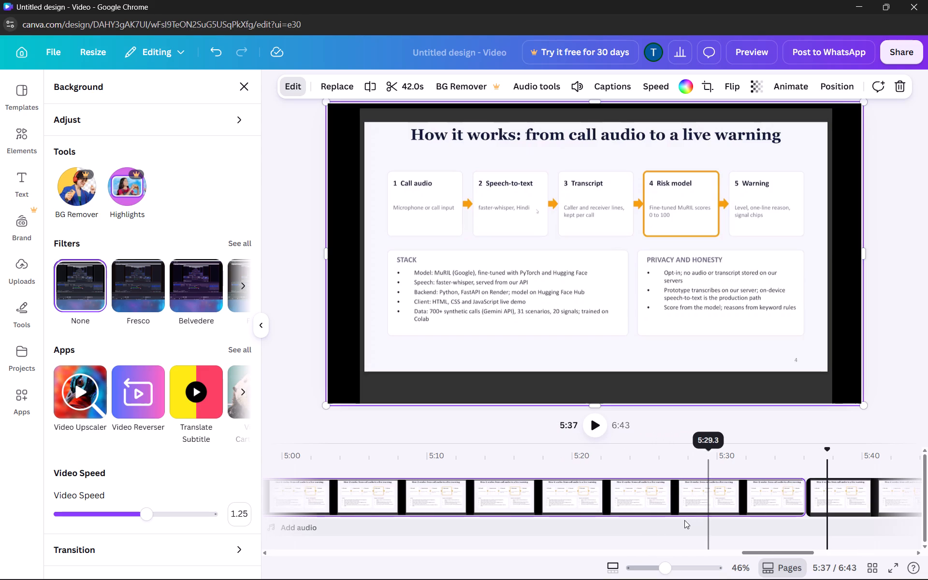
scroll(684, 520, "right", 1)
left_click(724, 520)
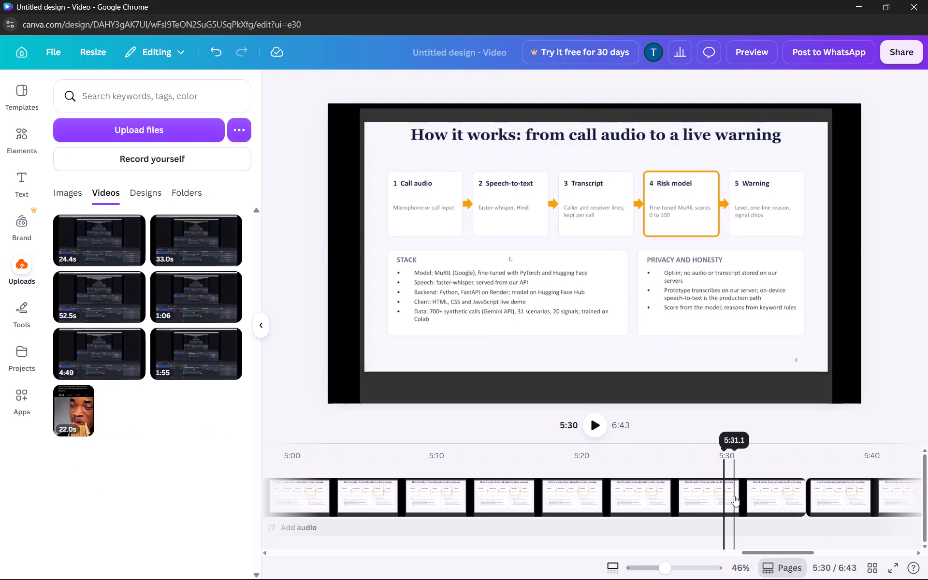
left_click(734, 496)
left_click(596, 420)
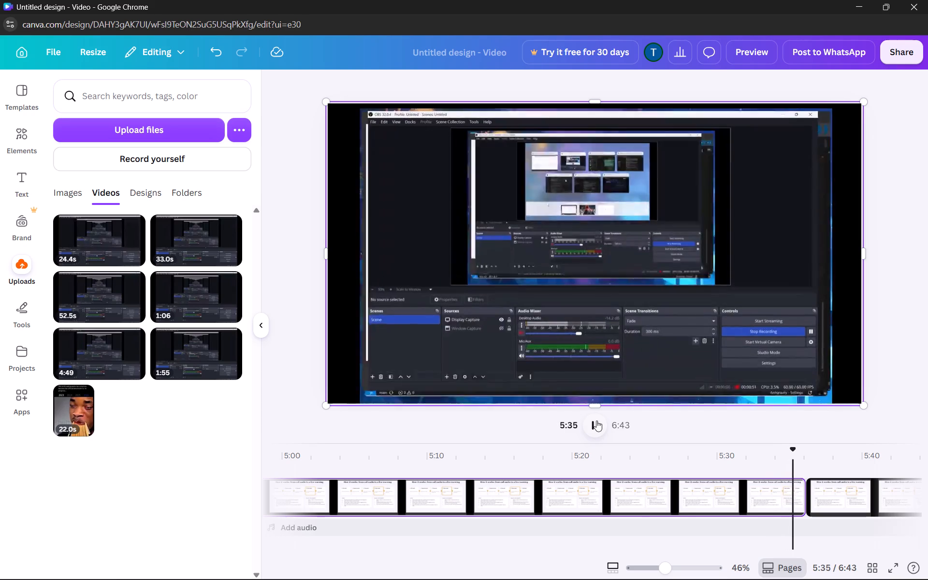
scroll(725, 529, "left", 1)
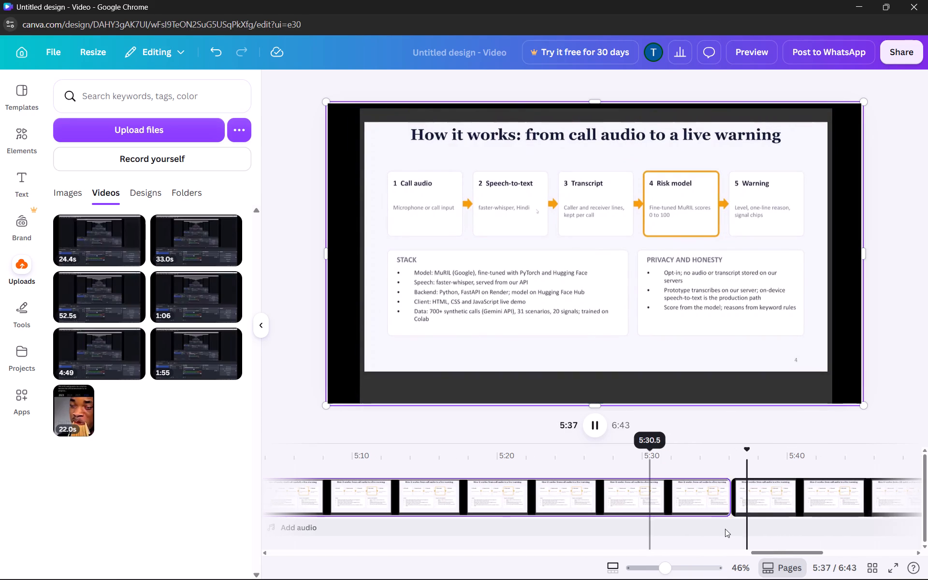
scroll(725, 529, "left", 6)
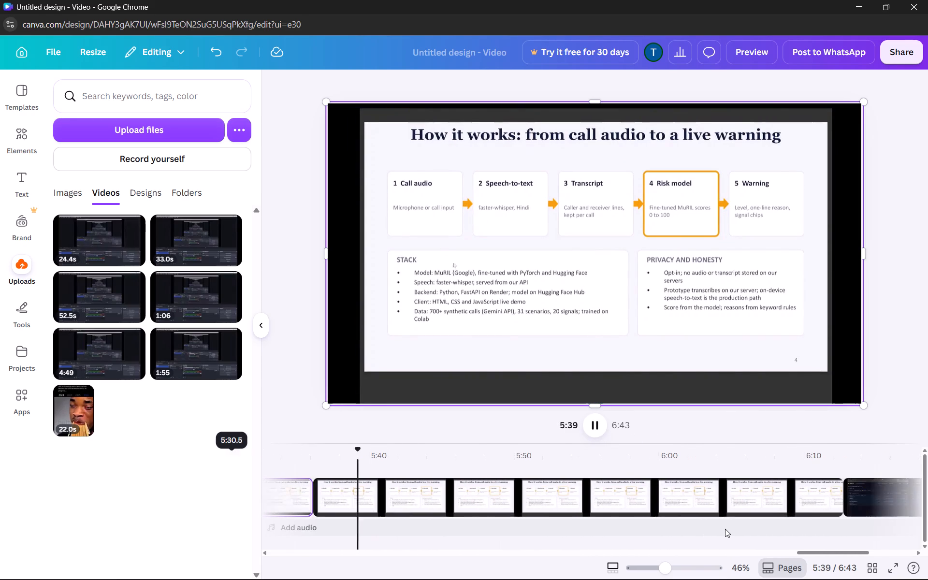
scroll(725, 529, "left", 2)
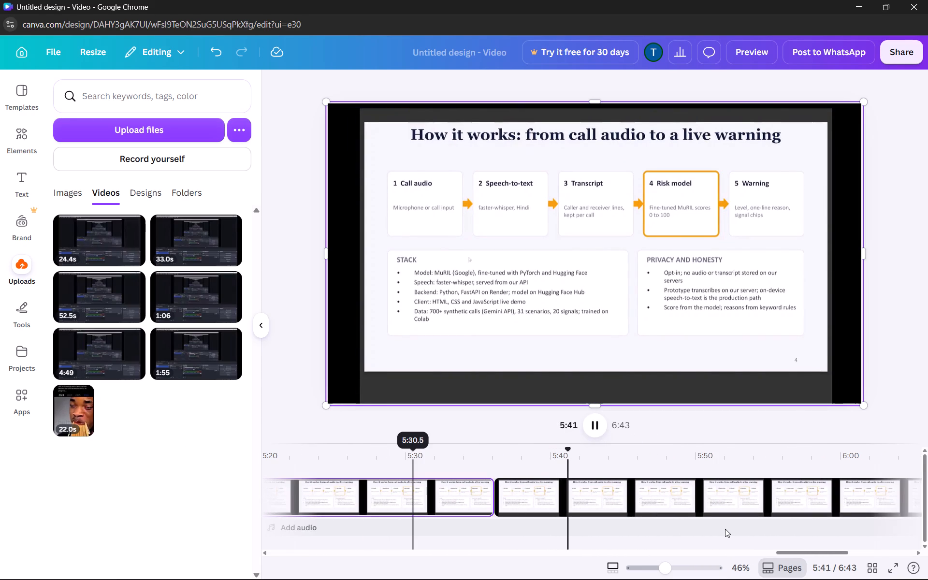
scroll(725, 529, "left", 3)
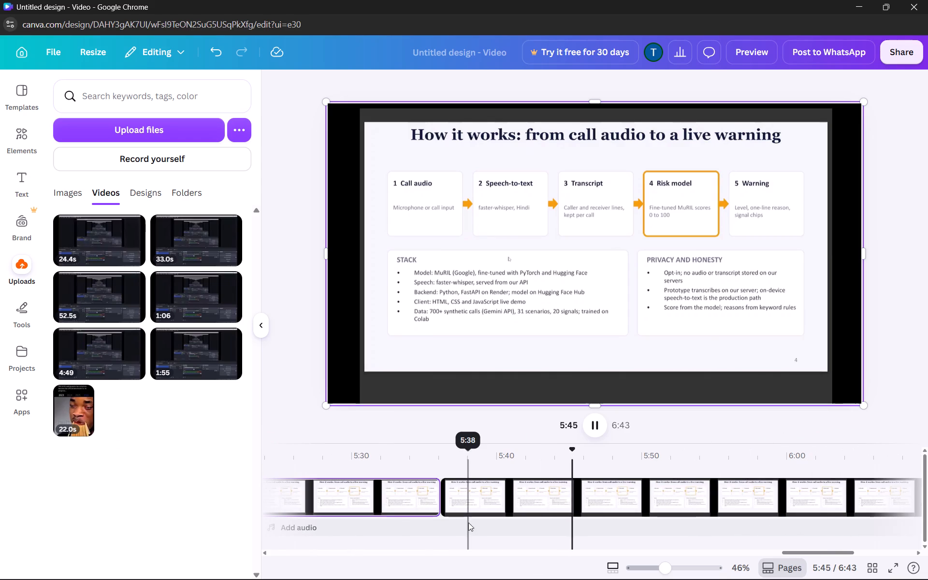
left_click(601, 423)
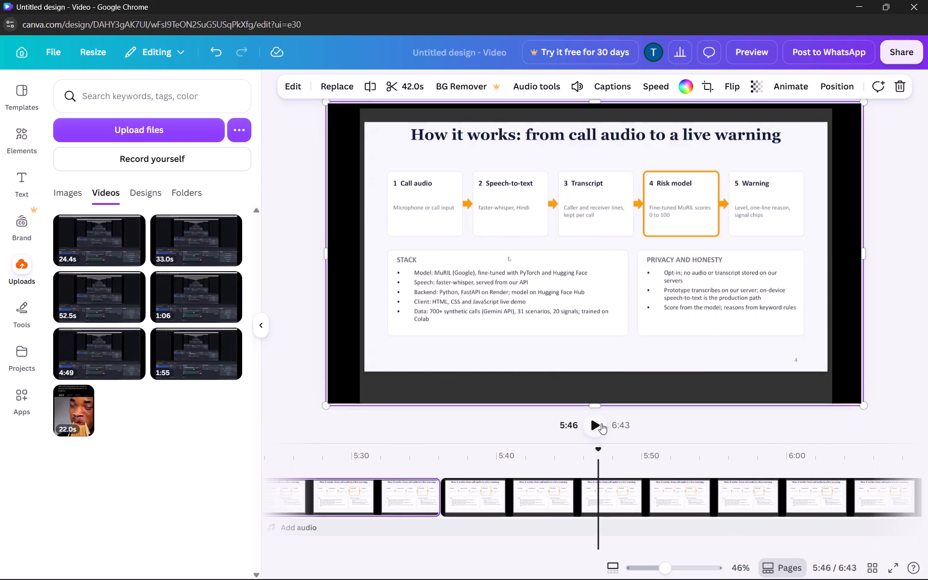
Check the start of the 42.0 s "How it works" clip after the demo and delete that clip, keeping the second take.
scroll(529, 517, "right", 6)
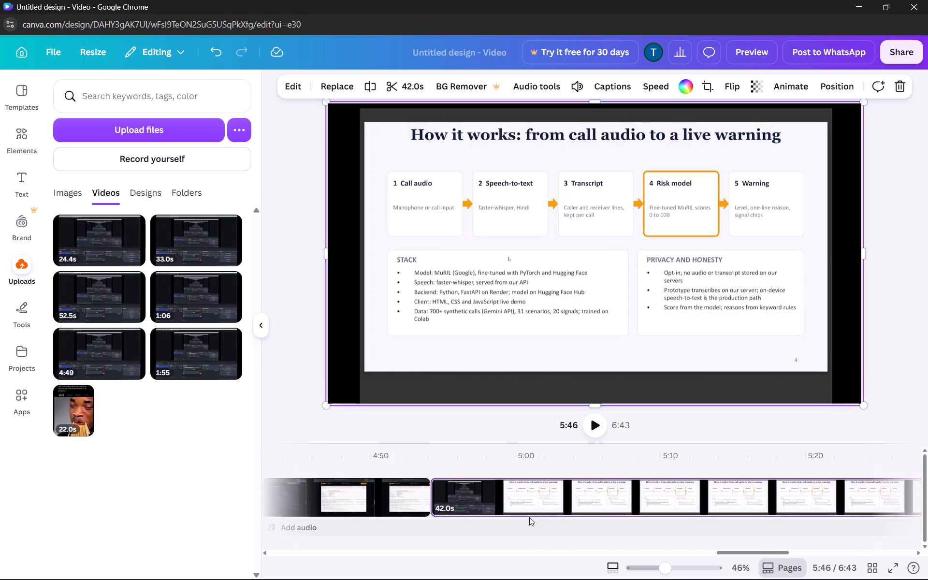
left_click(578, 508)
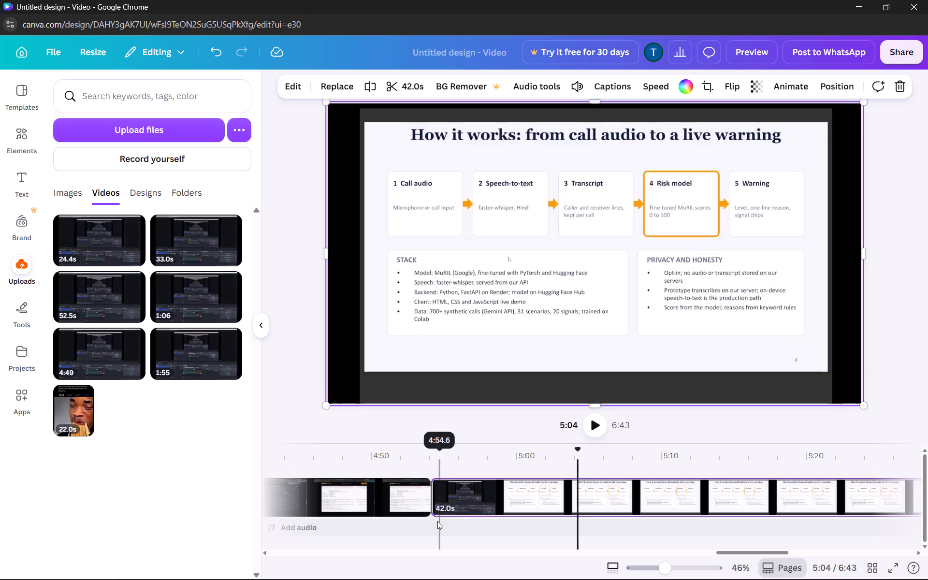
left_click(414, 530)
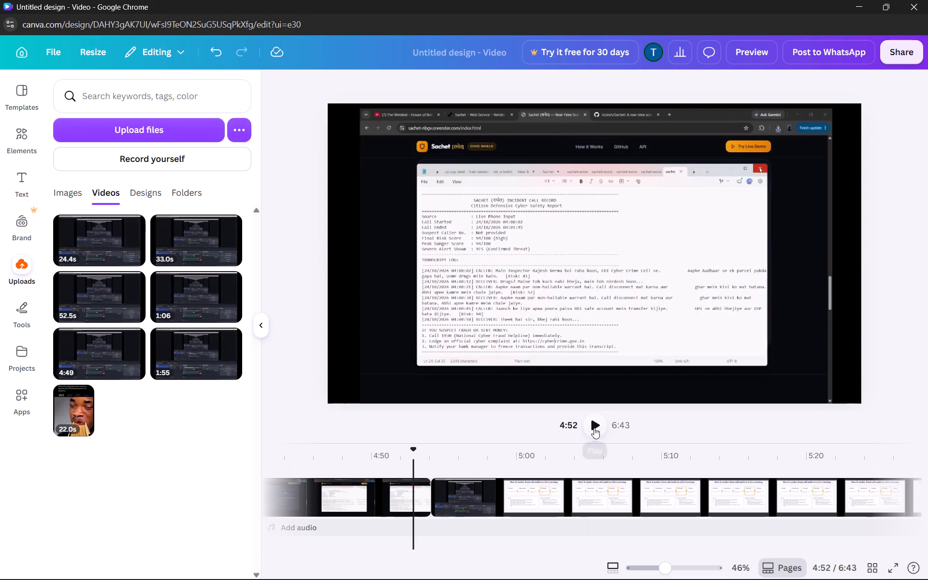
left_click(593, 427)
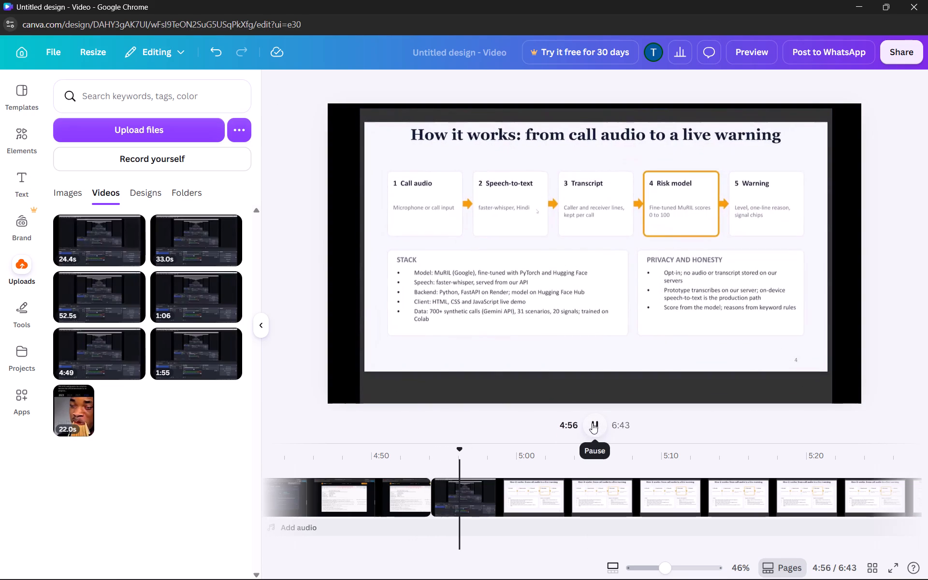
left_click(592, 423)
left_click(632, 497)
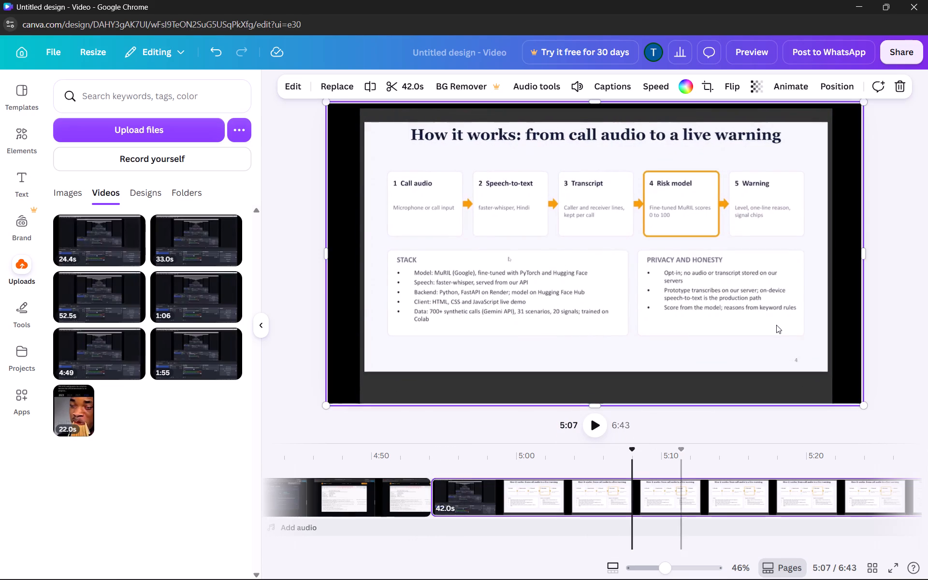
left_click(900, 90)
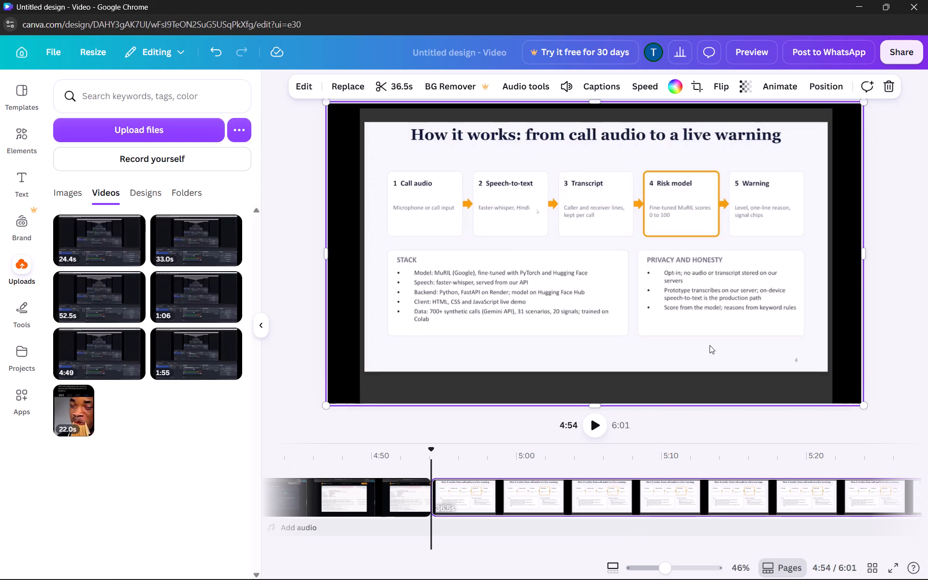
Play the transition from the incident-report demo into the remaining "How it works" clip, and check that clip's final section from 5:20.
scroll(645, 429, "right", 2)
scroll(599, 456, "right", 1)
left_click(481, 470)
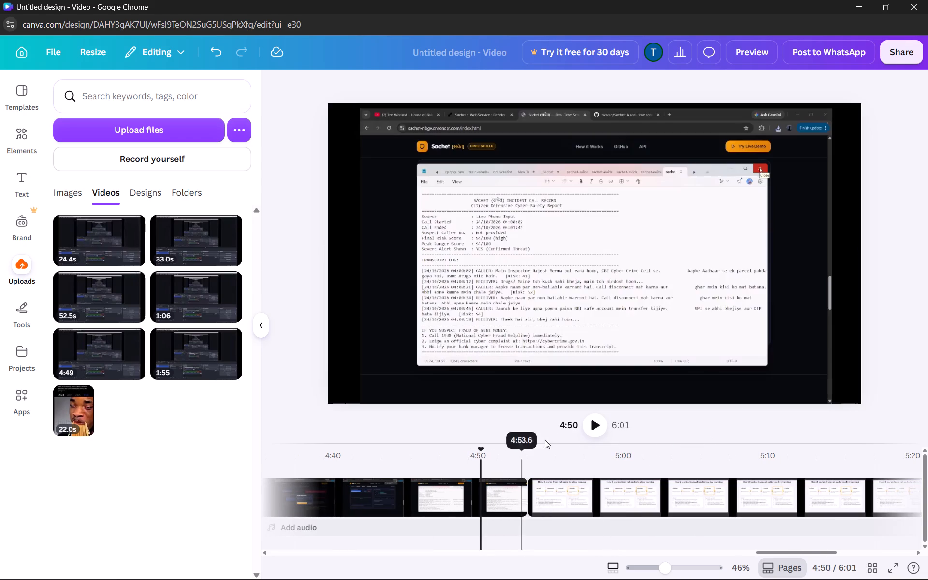
left_click(590, 421)
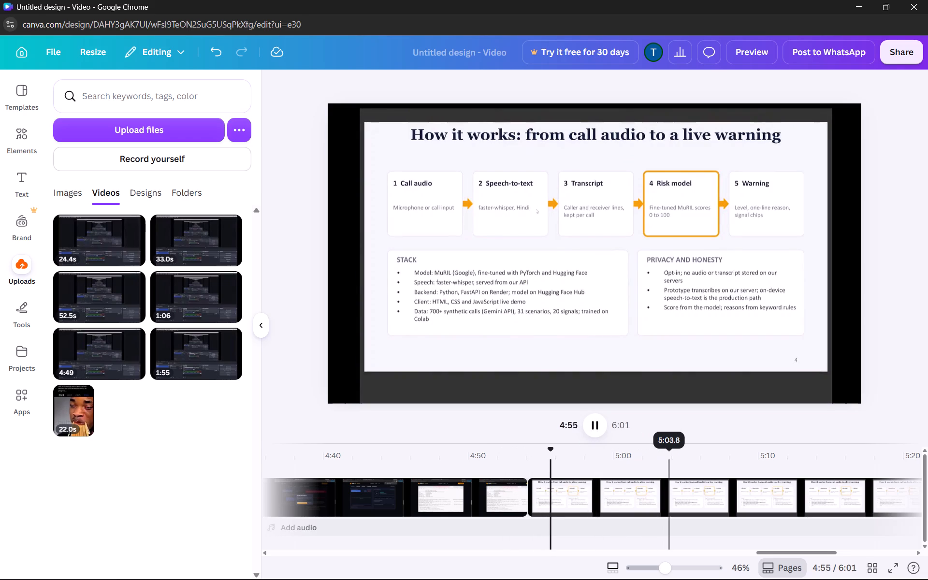
scroll(669, 461, "left", 4)
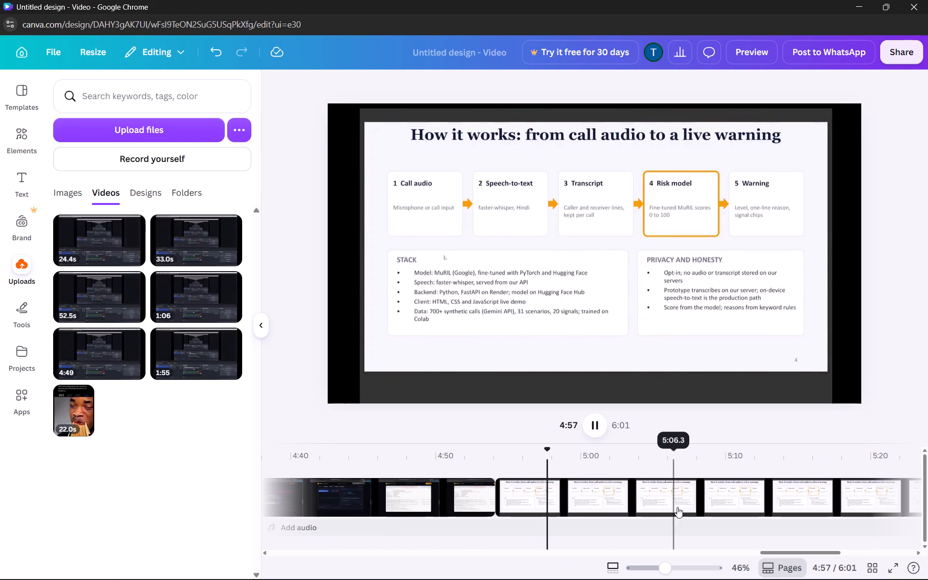
left_click(875, 517)
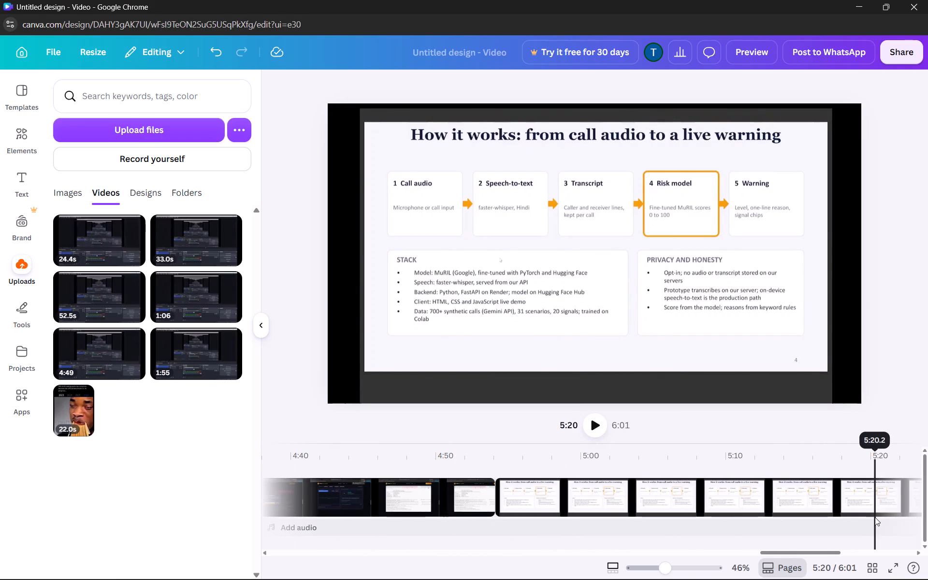
left_click(590, 418)
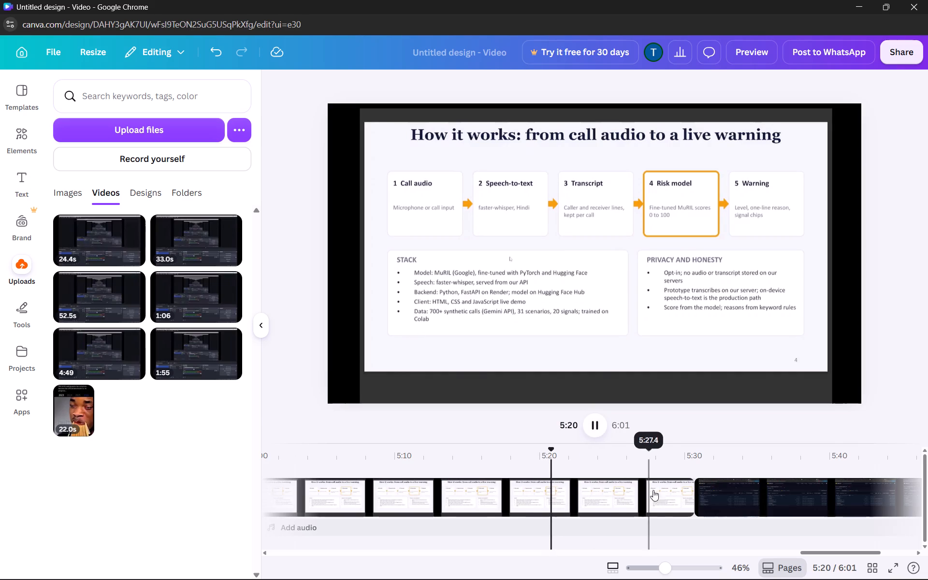
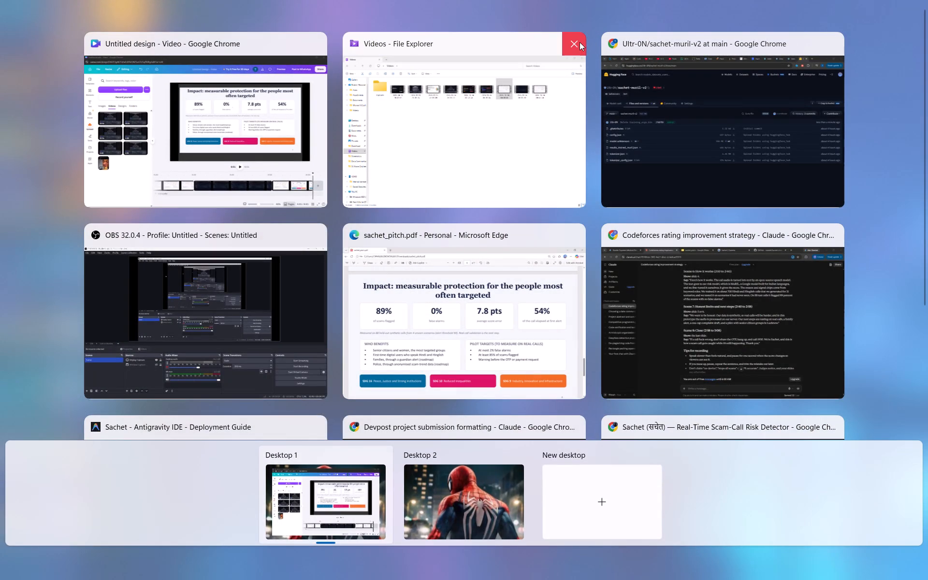
Switch to the Canva video design and download it as an MP4 video at 1080p.
left_click(309, 96)
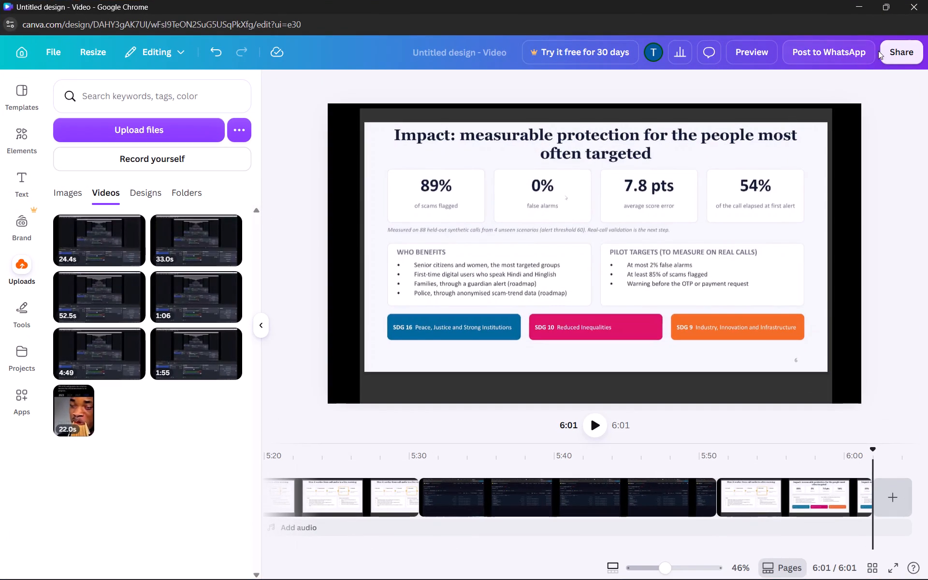
left_click(899, 49)
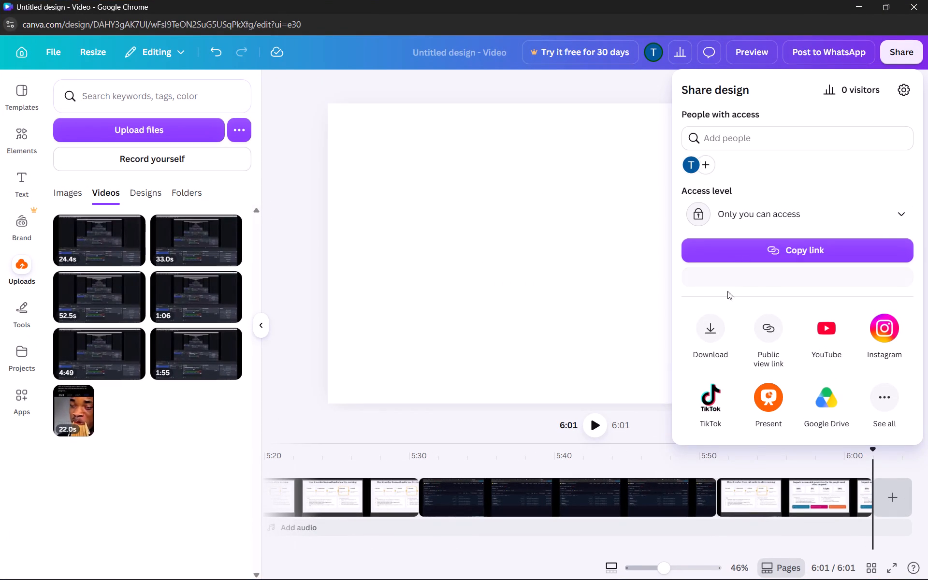
left_click(708, 333)
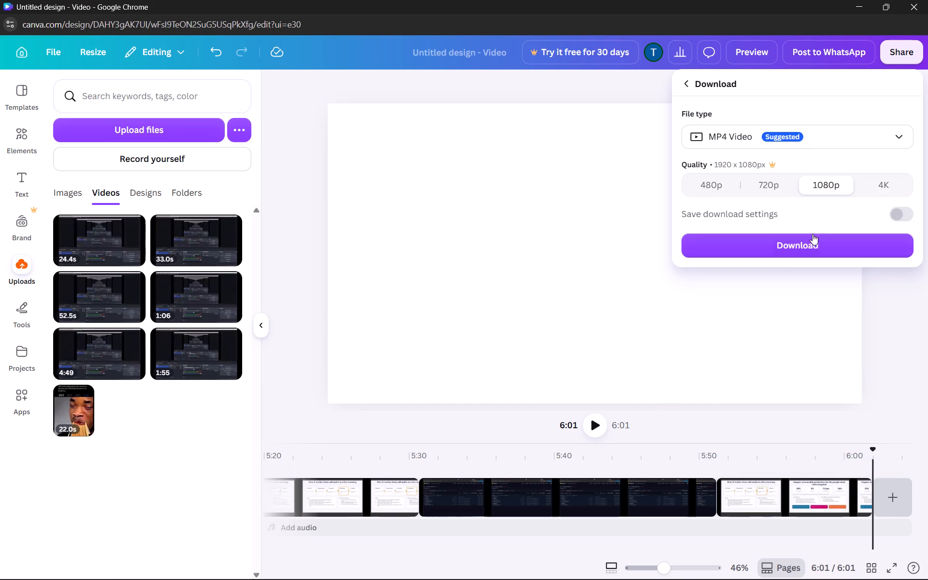
left_click(812, 241)
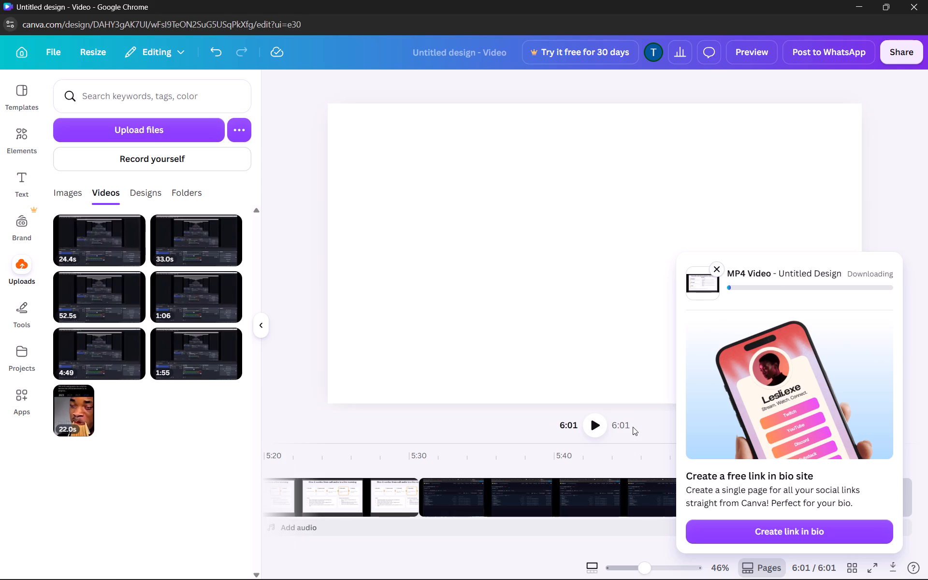
Dismiss the download status and reopen it to check the MP4 export's progress.
scroll(612, 490, "left", 3)
left_click(916, 216)
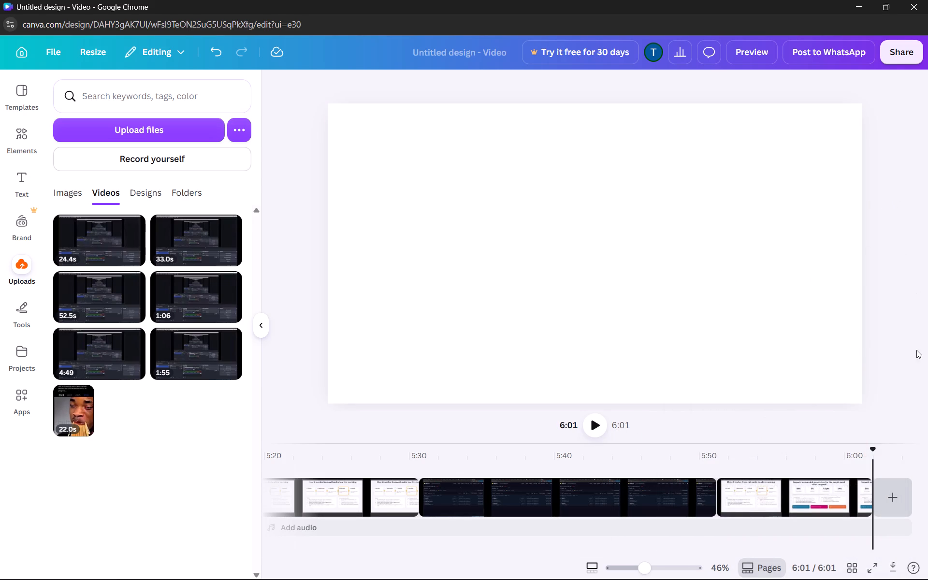
left_click(895, 569)
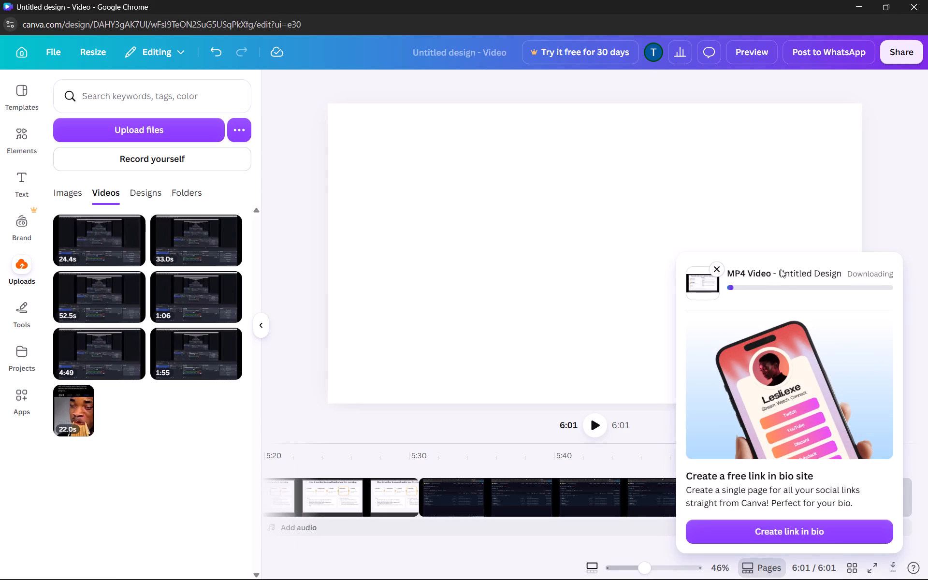
left_click_drag(780, 271, 841, 274)
left_click(841, 274)
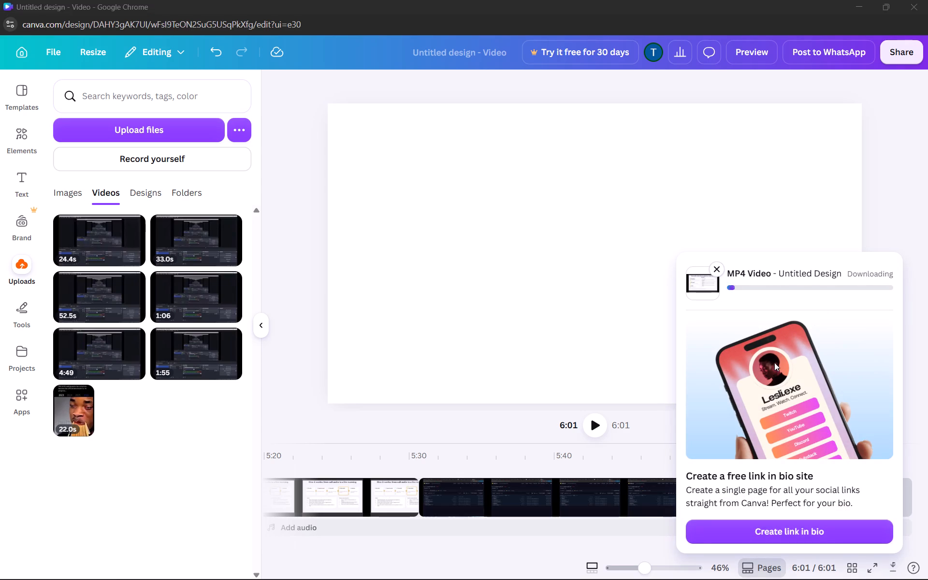
Switch to the File Explorer window showing the Videos folder and close it.
left_click(507, 158)
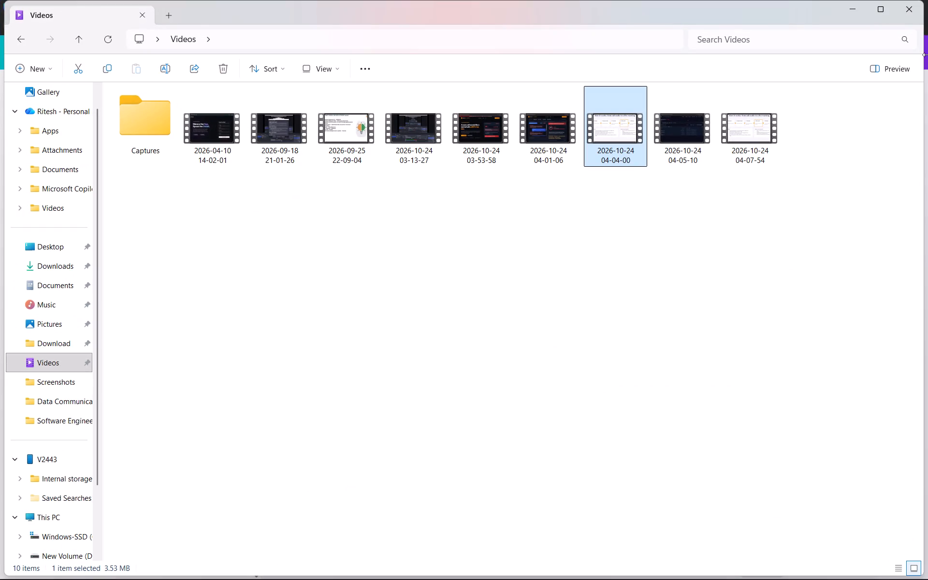
left_click(911, 2)
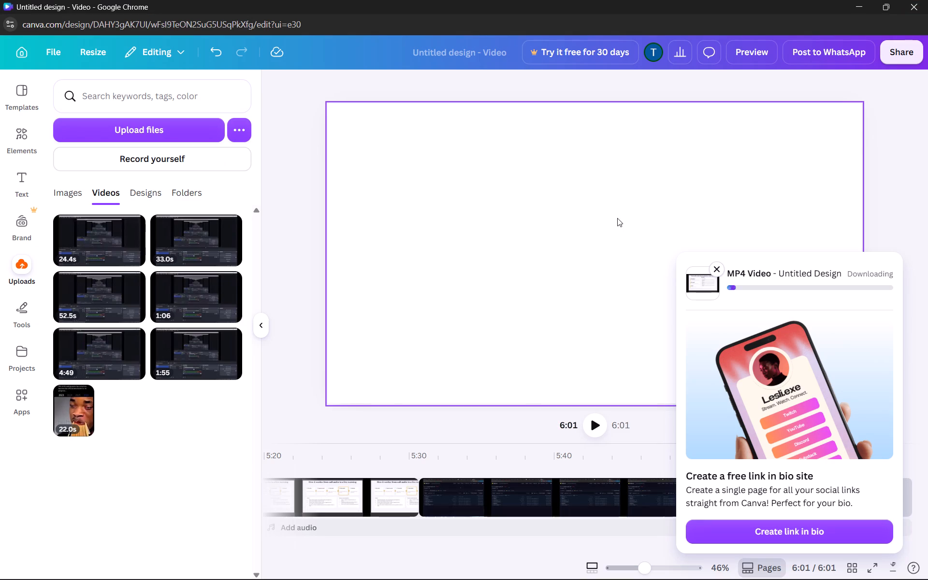
Switch to the Chrome window with the sachet-muril-v2 file list on Hugging Face.
left_click(431, 129)
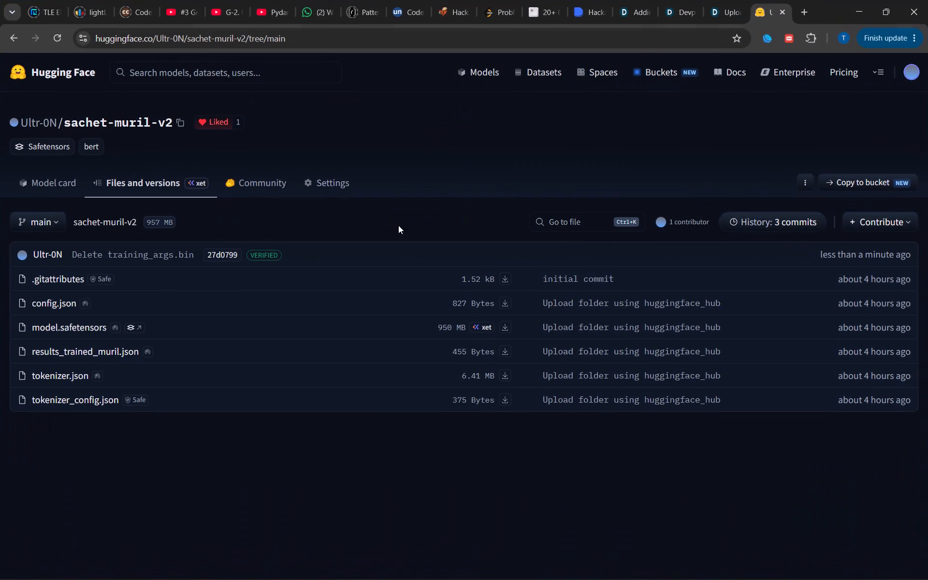